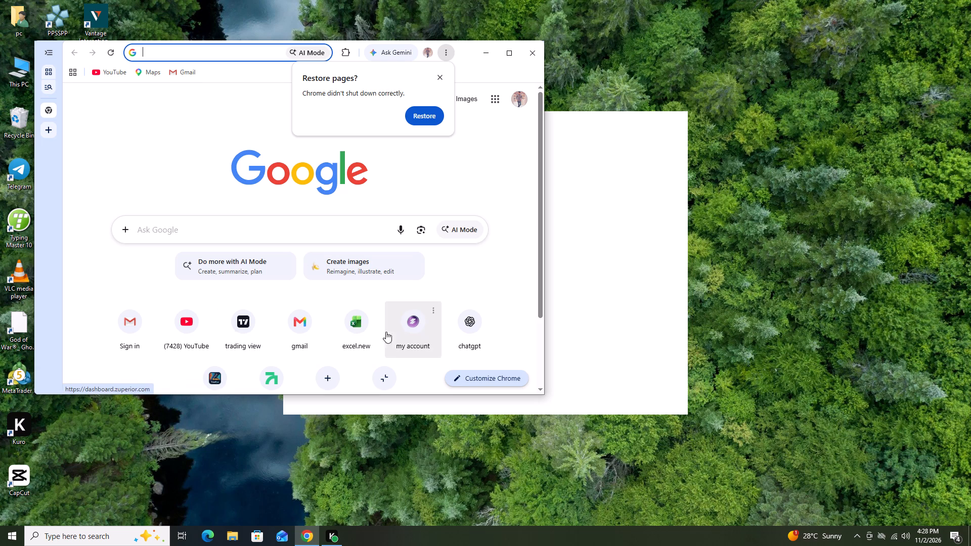
Open TradingView, load the FOREX.com Gold Spot / U.S. Dollar (XAUUSD) chart and maximize the browser window.
{"action": "left_click", "coordinate": [239, 327]}
{"action": "left_click", "coordinate": [239, 323]}
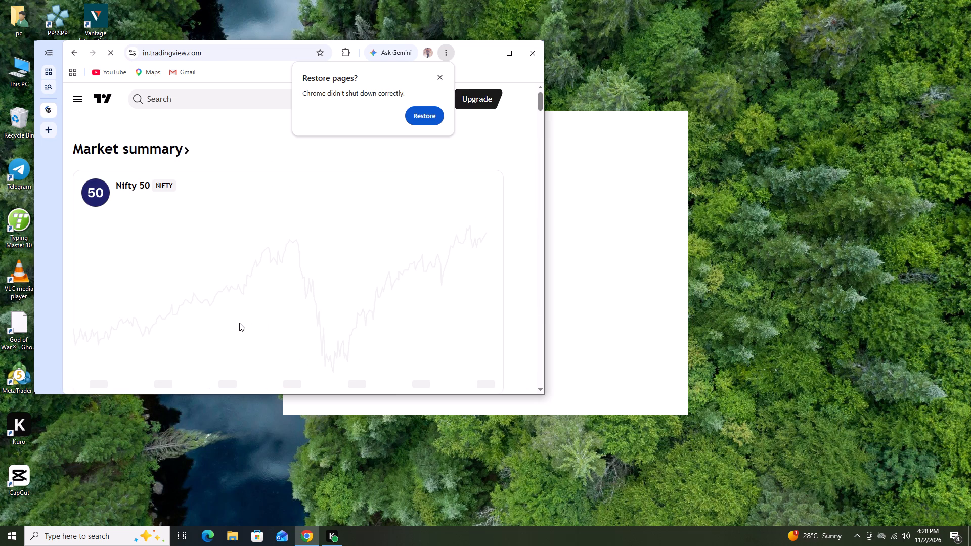
{"action": "triple_click", "coordinate": [227, 100]}
{"action": "left_click", "coordinate": [179, 101]}
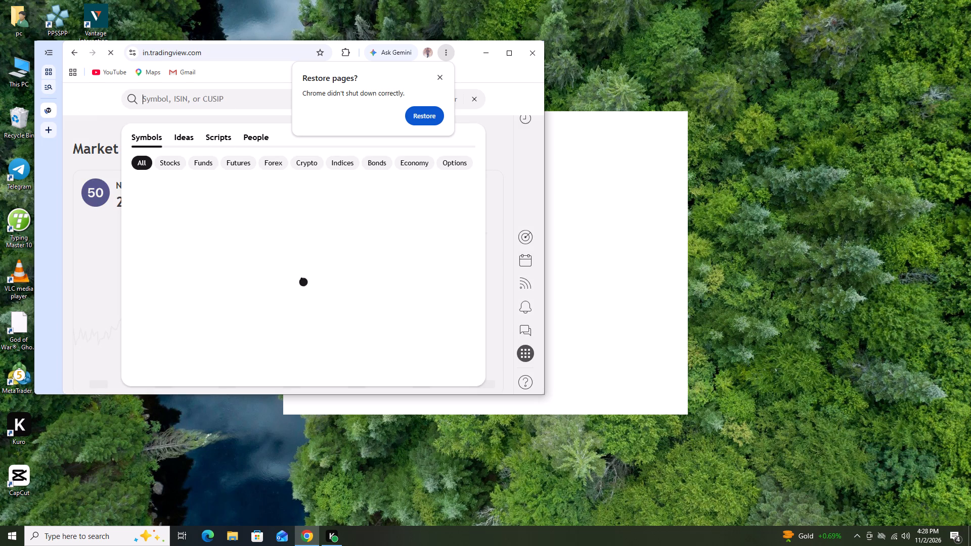
{"action": "left_click", "coordinate": [387, 188]}
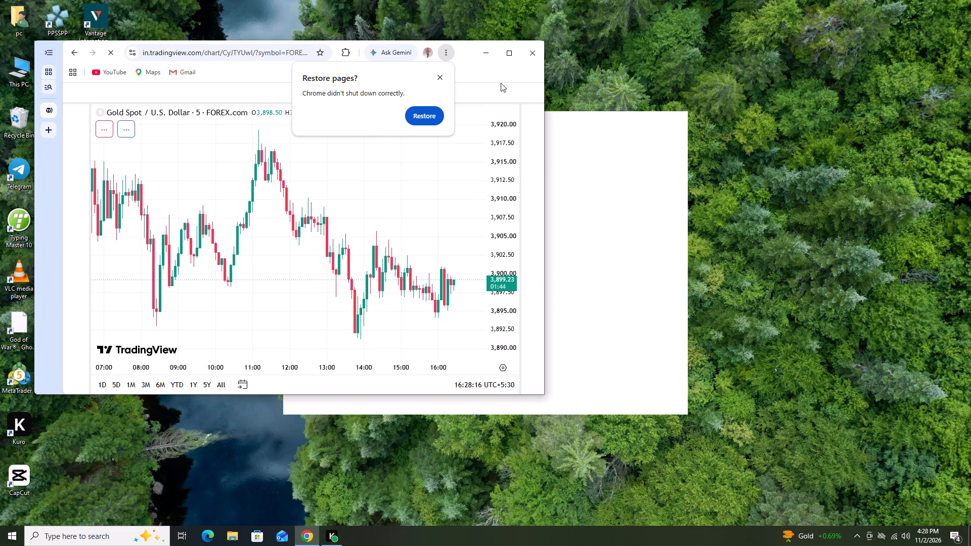
{"action": "left_click", "coordinate": [503, 48]}
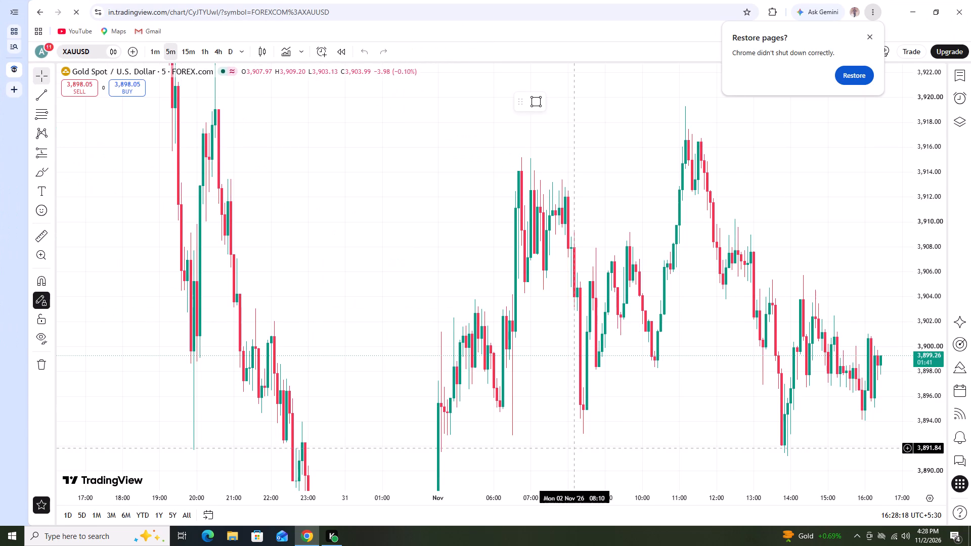
Adjust the descending trendline's later end to about 3,897.71 at 17:20 on 2 Nov on the 5-minute chart.
{"action": "left_click", "coordinate": [532, 471]}
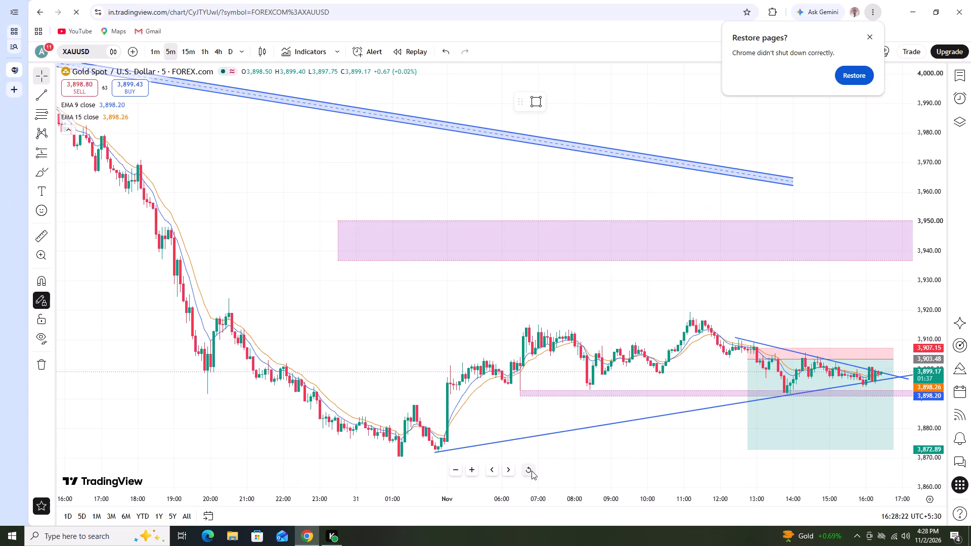
{"action": "scroll", "coordinate": [932, 339], "scroll_direction": "up", "scroll_amount": 11}
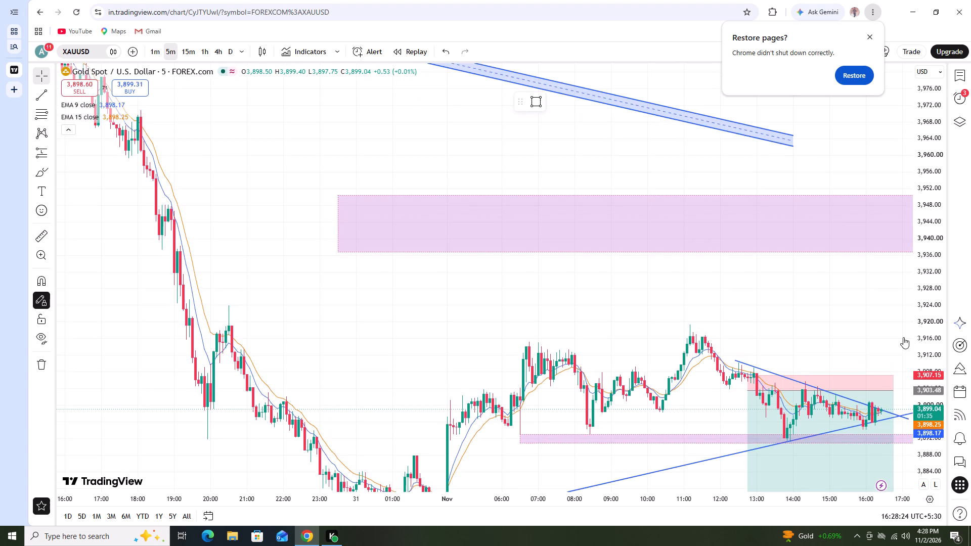
{"action": "left_click_drag", "start_coordinate": [892, 327], "coordinate": [869, 258]}
{"action": "scroll", "coordinate": [921, 310], "scroll_direction": "up", "scroll_amount": 6}
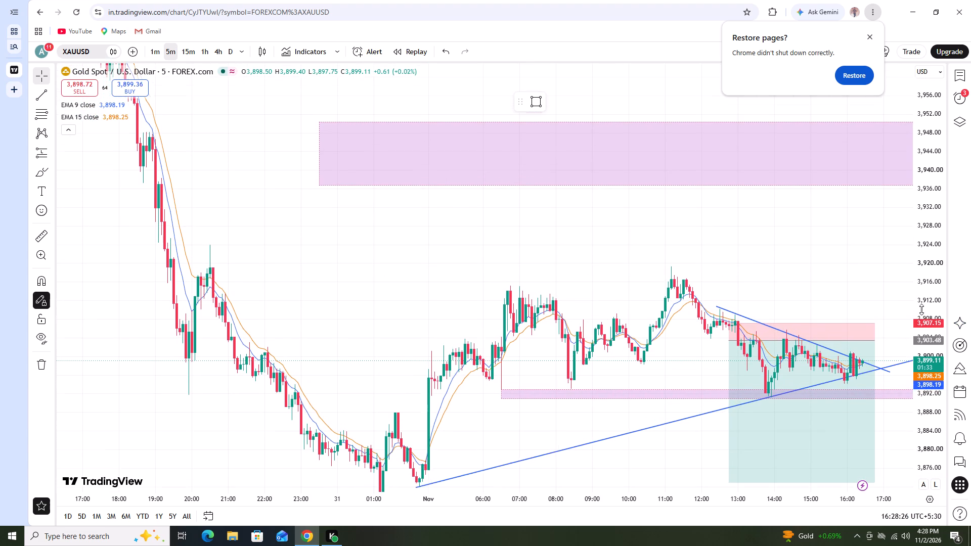
{"action": "scroll", "coordinate": [921, 309], "scroll_direction": "up", "scroll_amount": 5}
{"action": "left_click_drag", "start_coordinate": [901, 292], "coordinate": [893, 232]}
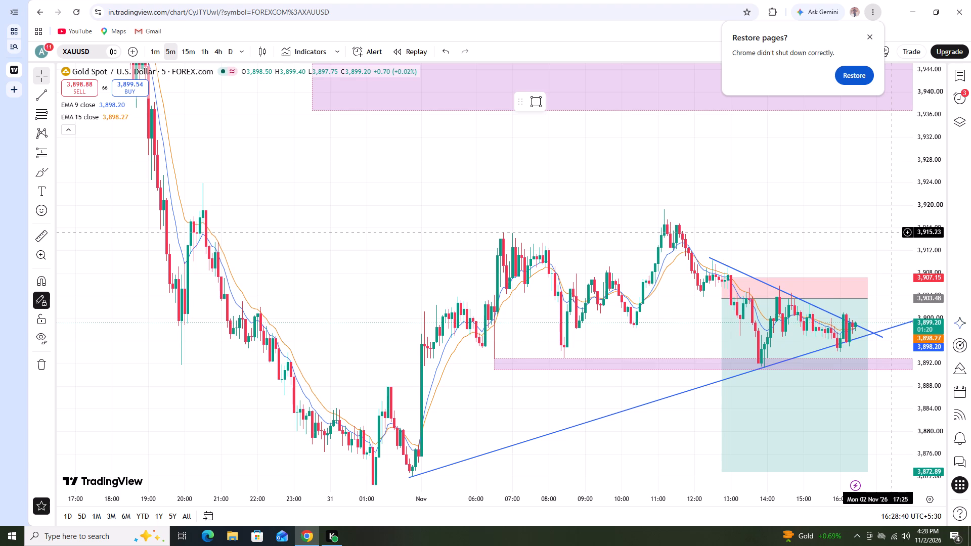
{"action": "scroll", "coordinate": [891, 232], "scroll_direction": "up", "scroll_amount": 1}
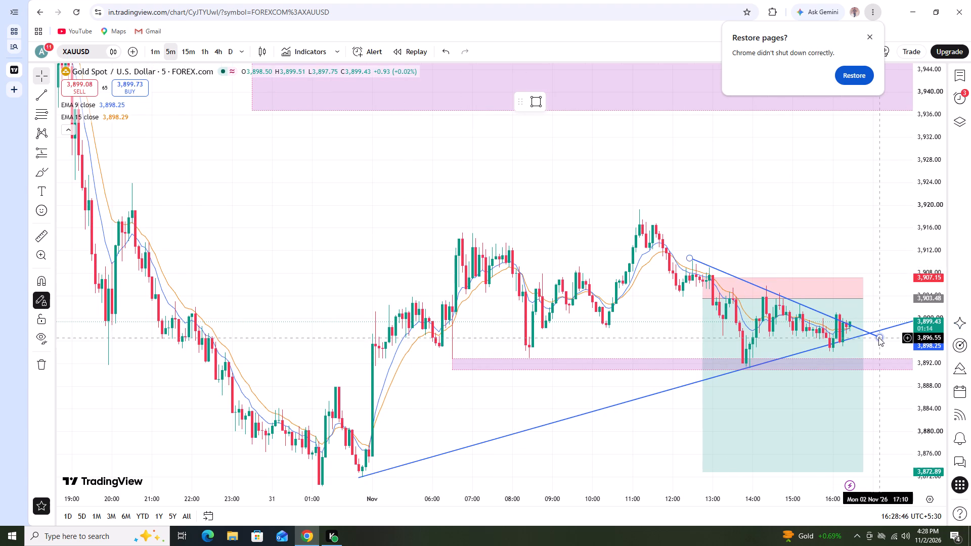
{"action": "left_click_drag", "start_coordinate": [878, 337], "coordinate": [882, 332]}
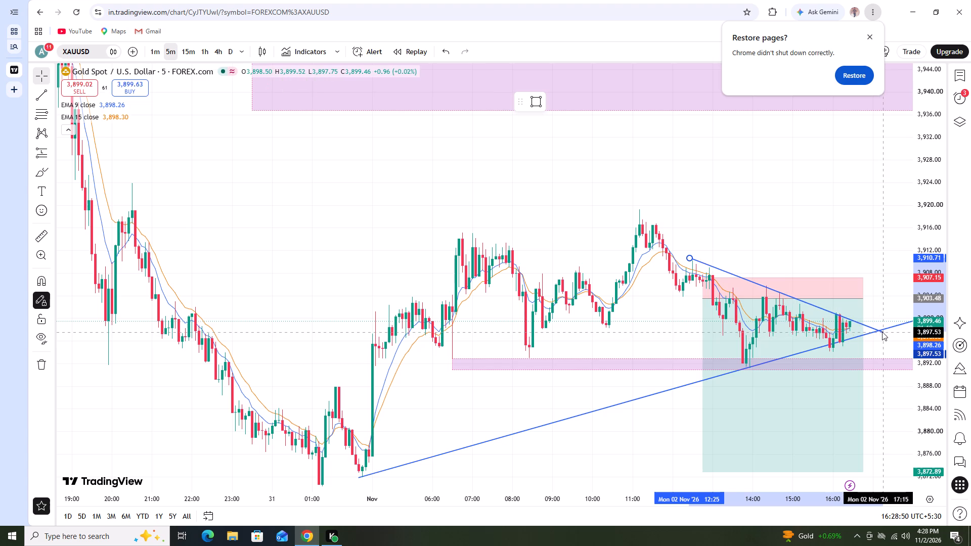
{"action": "left_click_drag", "start_coordinate": [882, 332], "coordinate": [885, 331]}
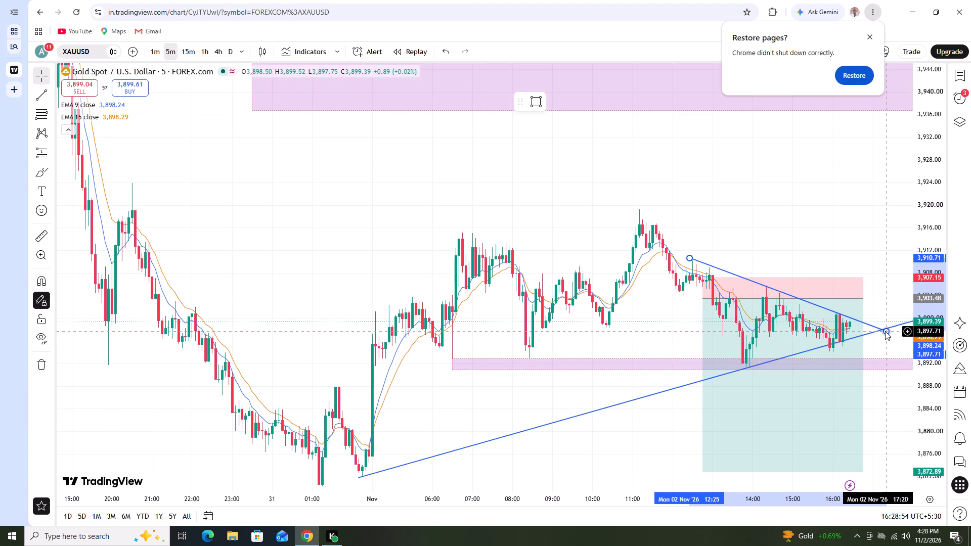
{"action": "left_click", "coordinate": [667, 436]}
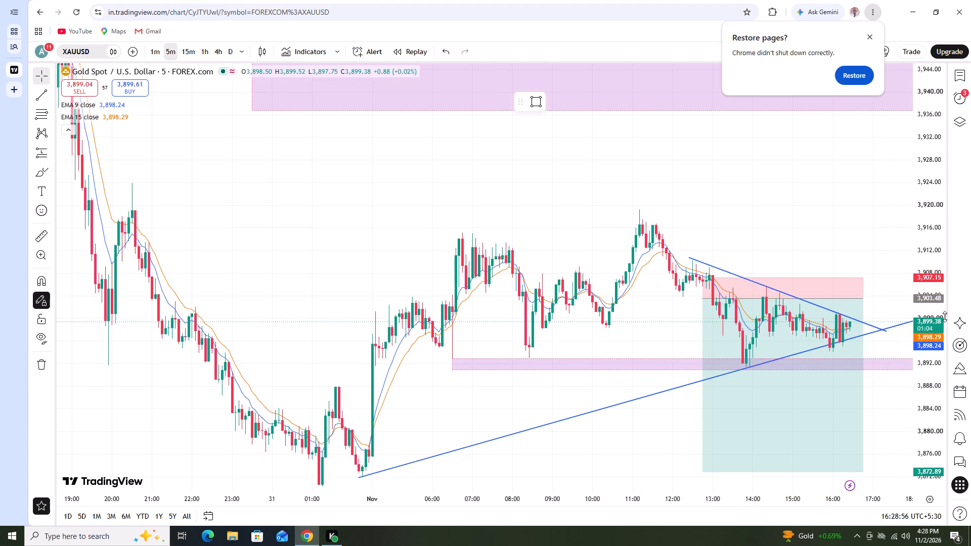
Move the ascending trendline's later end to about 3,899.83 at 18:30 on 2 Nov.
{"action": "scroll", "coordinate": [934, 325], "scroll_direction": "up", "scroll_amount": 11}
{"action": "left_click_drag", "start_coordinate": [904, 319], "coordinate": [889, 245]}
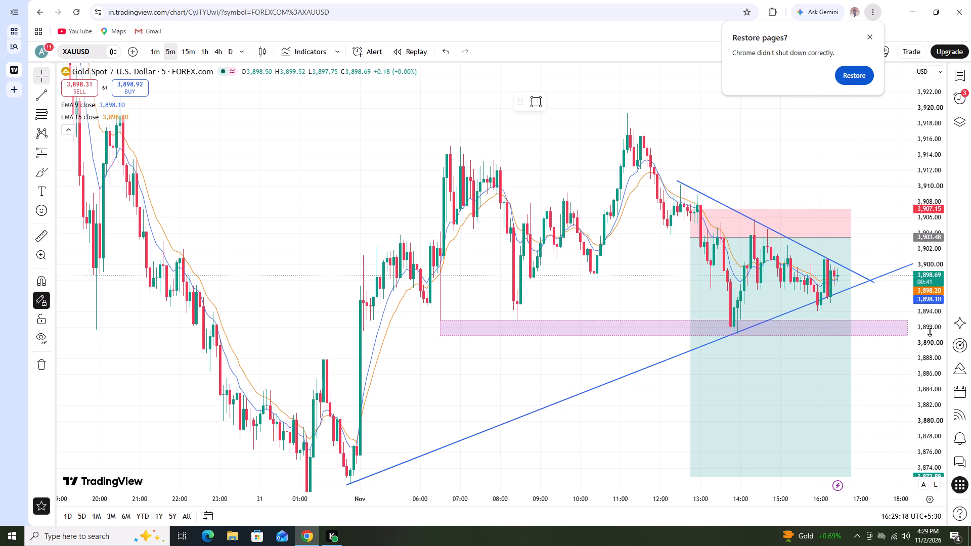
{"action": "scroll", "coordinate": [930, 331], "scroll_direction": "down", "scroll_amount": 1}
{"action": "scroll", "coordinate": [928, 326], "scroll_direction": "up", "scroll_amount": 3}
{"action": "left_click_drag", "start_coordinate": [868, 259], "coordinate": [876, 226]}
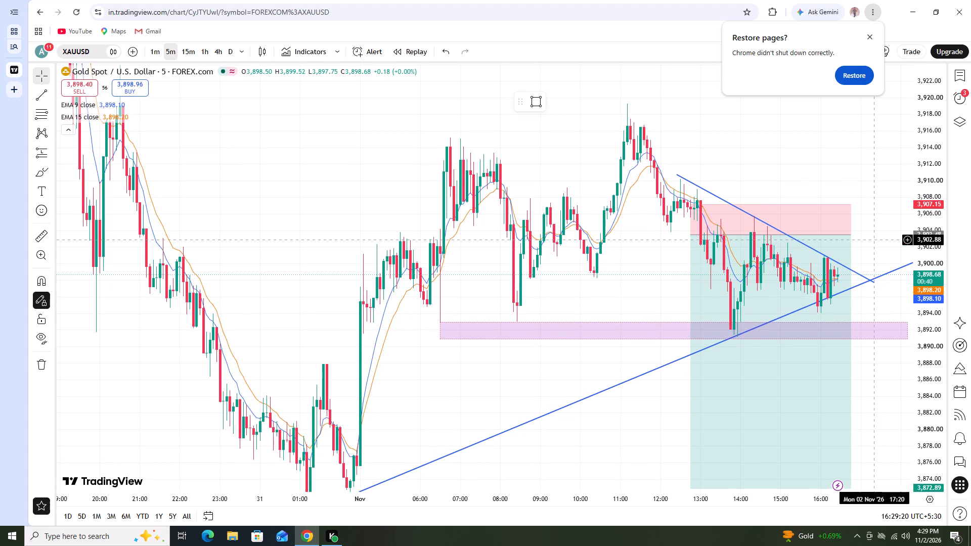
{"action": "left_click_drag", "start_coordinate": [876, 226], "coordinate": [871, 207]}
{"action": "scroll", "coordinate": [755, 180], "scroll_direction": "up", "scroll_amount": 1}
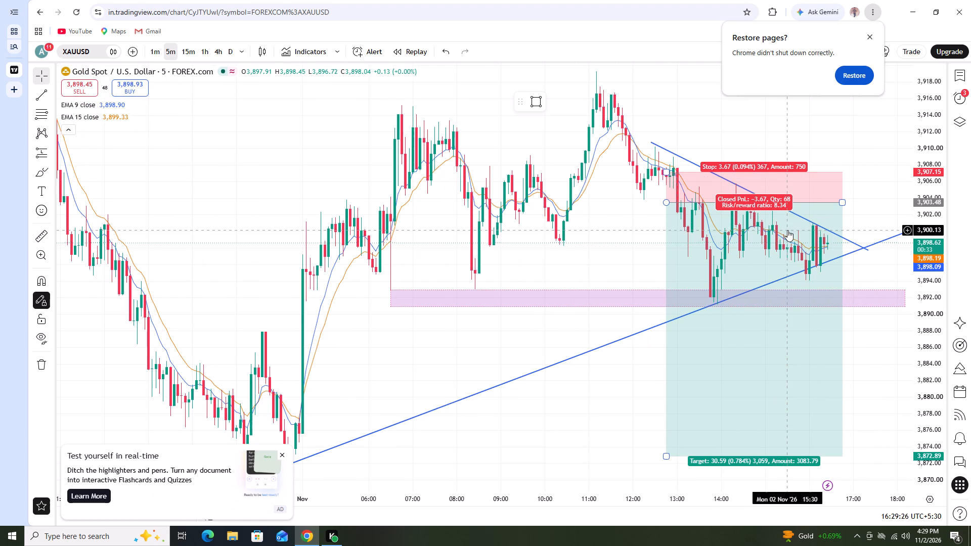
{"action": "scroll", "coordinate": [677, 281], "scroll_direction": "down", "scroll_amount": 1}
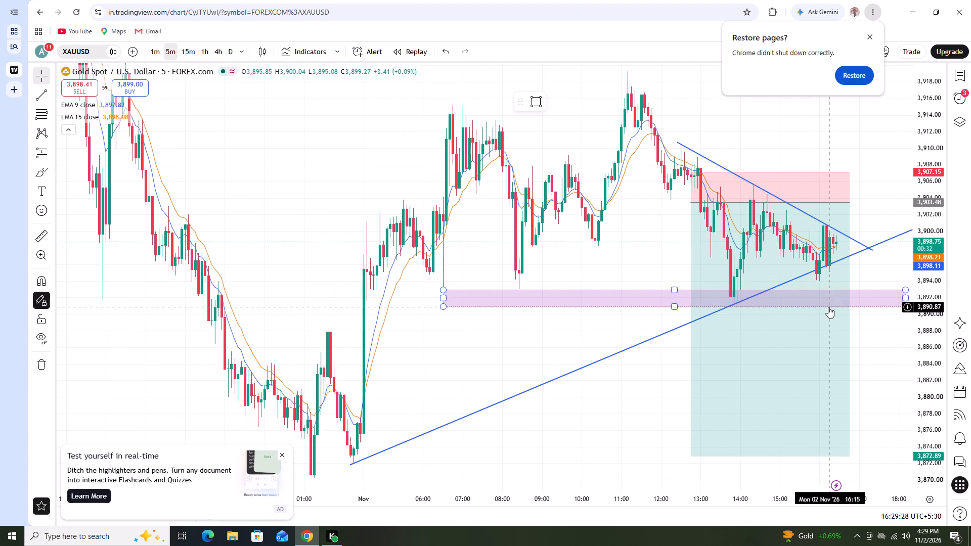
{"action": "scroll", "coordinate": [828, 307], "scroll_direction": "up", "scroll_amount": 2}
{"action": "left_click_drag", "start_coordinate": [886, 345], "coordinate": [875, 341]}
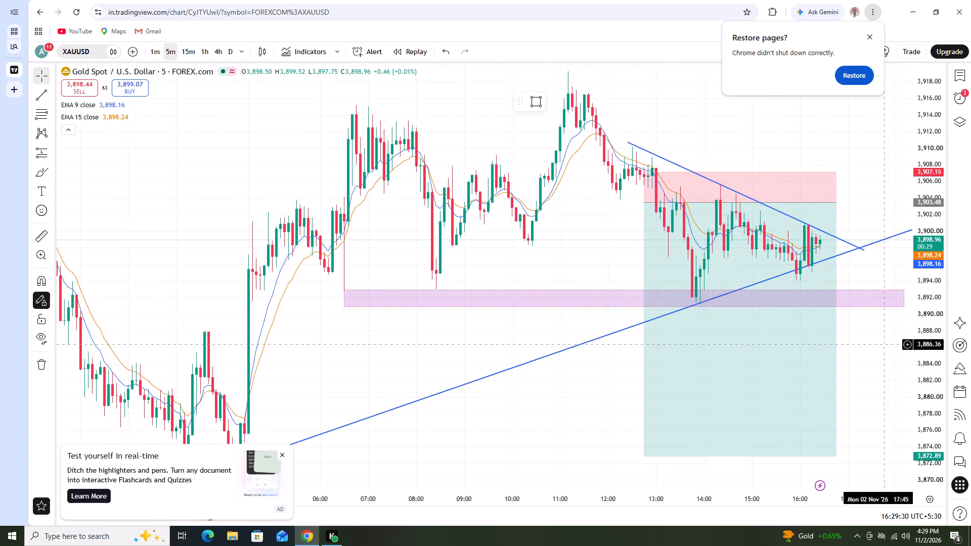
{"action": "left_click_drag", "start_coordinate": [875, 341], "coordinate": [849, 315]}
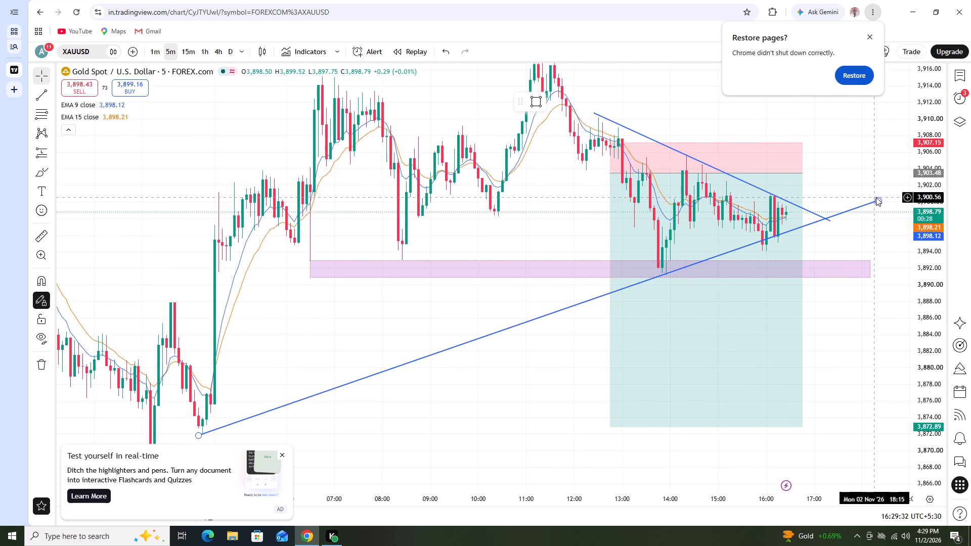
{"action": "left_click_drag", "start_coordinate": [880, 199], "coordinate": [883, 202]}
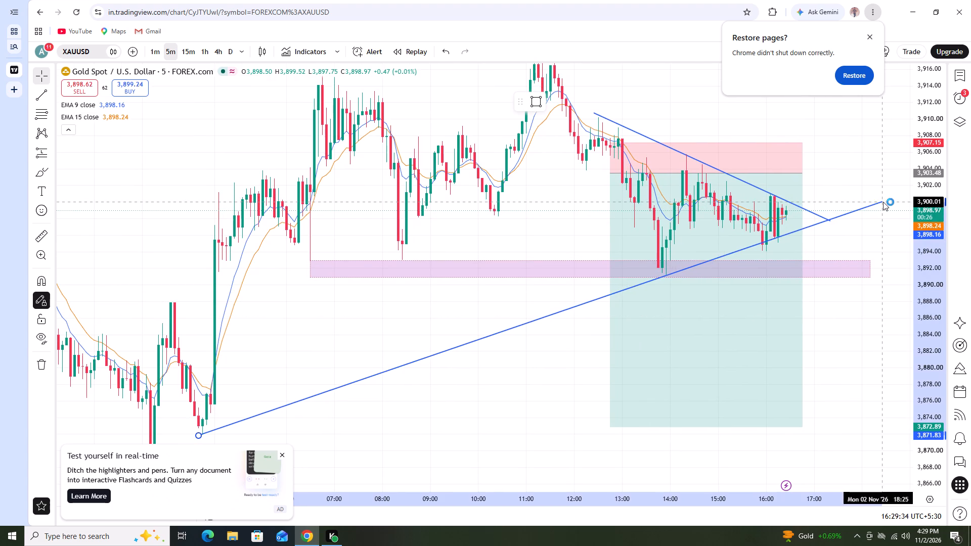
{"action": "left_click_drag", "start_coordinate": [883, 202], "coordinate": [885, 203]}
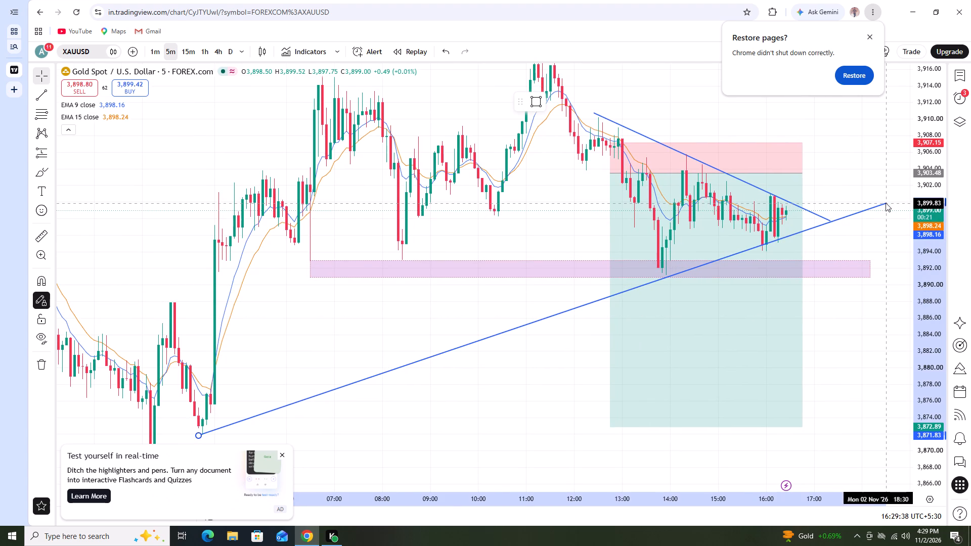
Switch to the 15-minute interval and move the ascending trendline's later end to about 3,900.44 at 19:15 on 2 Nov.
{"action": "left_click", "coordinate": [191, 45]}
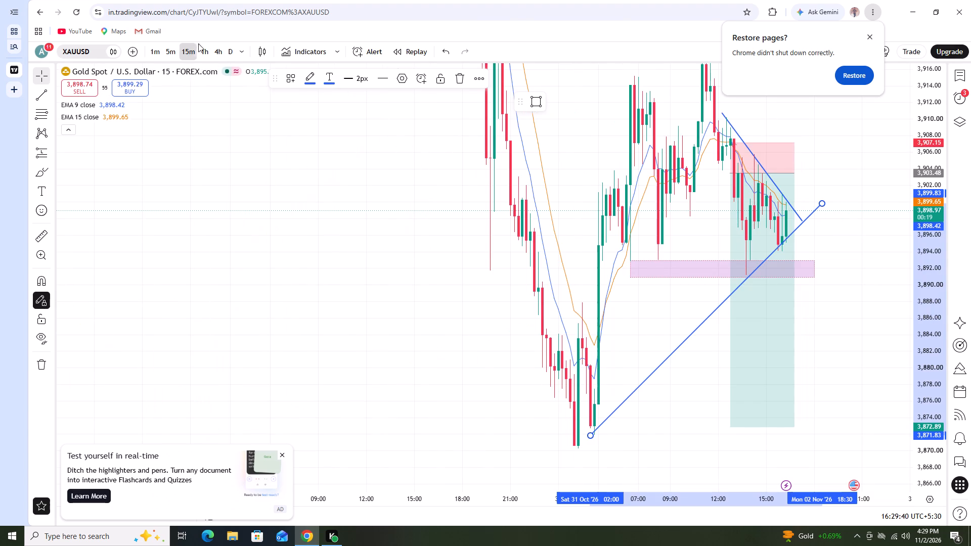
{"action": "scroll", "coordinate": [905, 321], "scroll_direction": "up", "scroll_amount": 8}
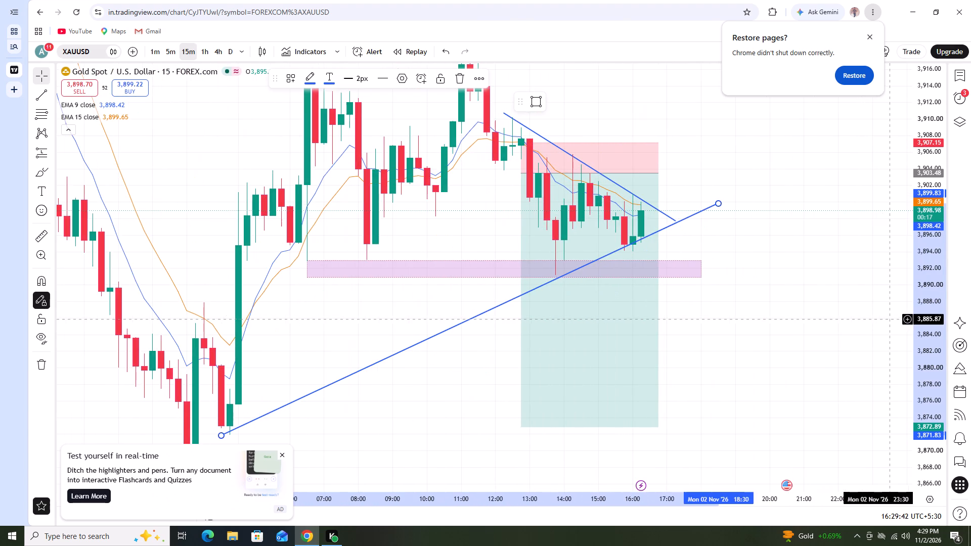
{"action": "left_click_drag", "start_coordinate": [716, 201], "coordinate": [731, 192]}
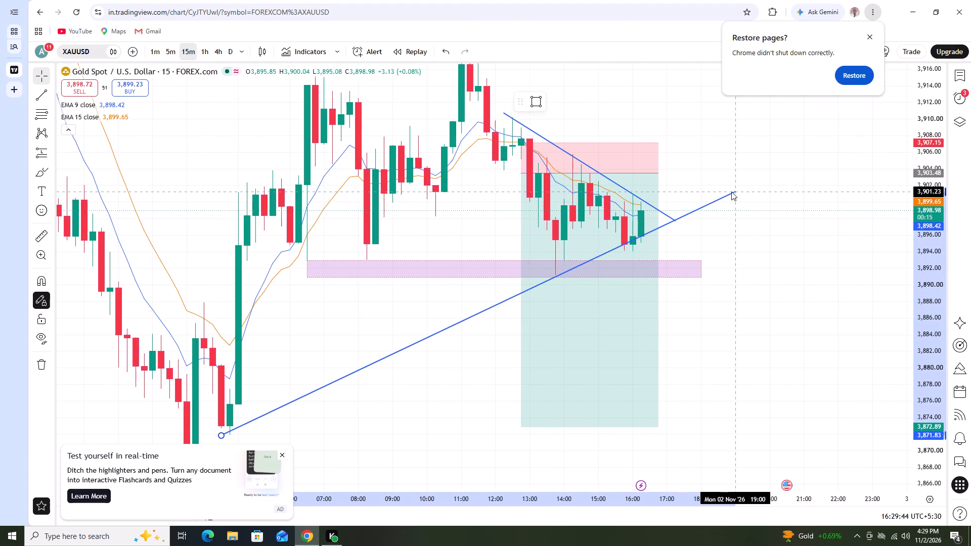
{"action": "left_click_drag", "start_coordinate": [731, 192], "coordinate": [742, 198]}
Delete the ascending trendline below the recent candles.
{"action": "right_click", "coordinate": [742, 198]}
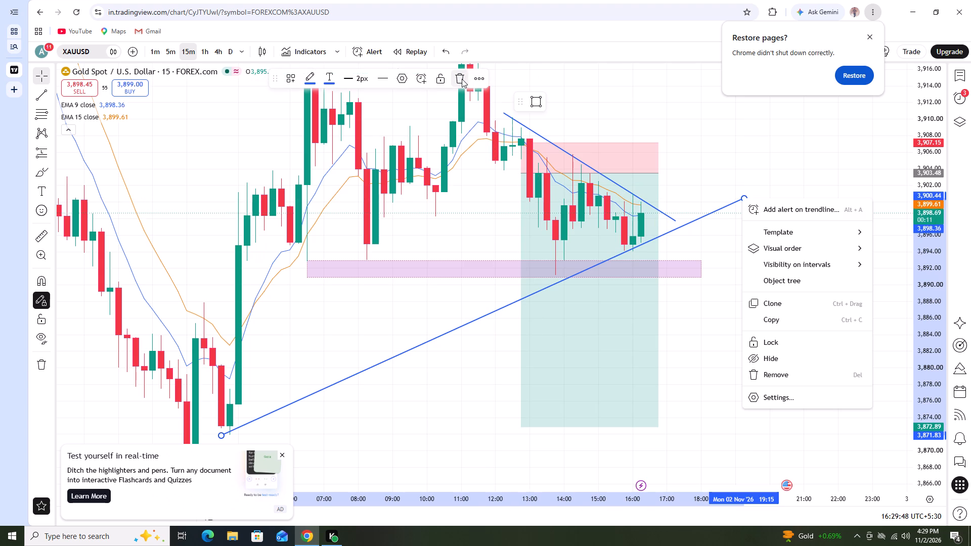
{"action": "scroll", "coordinate": [461, 78], "scroll_direction": "up", "scroll_amount": 1}
{"action": "left_click", "coordinate": [461, 78]}
Reset the 15-minute chart view and examine price action around the short position, descending trendline and purple zones.
{"action": "left_click_drag", "start_coordinate": [808, 320], "coordinate": [872, 280]}
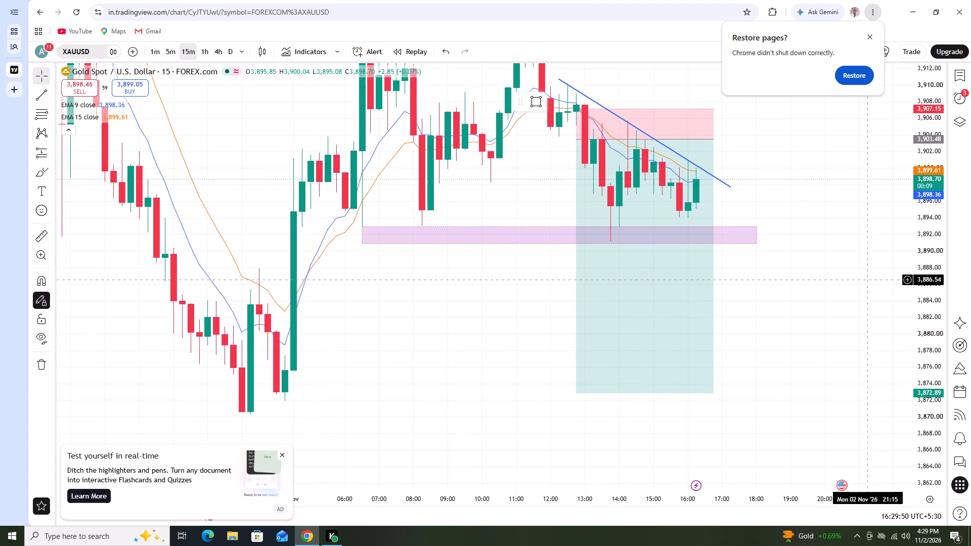
{"action": "left_click_drag", "start_coordinate": [872, 280], "coordinate": [872, 279]}
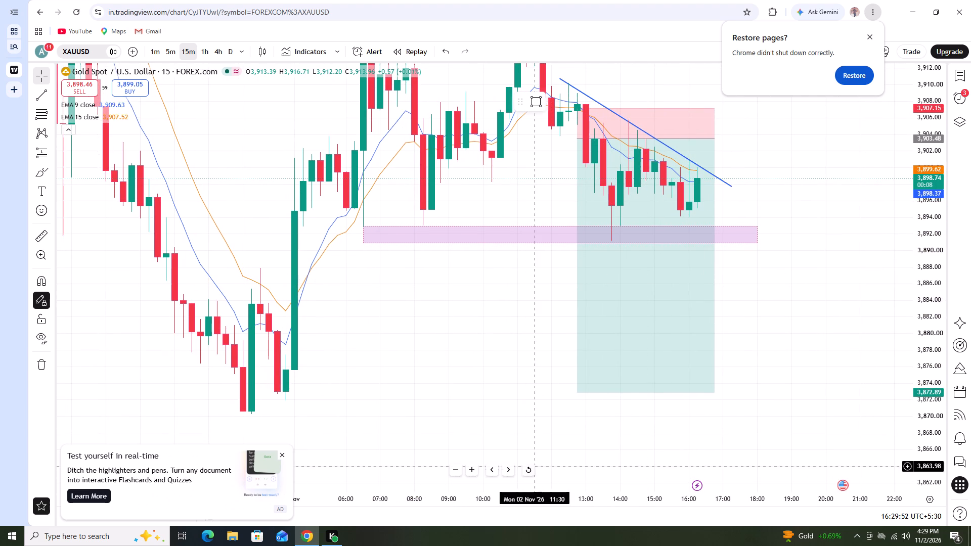
{"action": "left_click", "coordinate": [531, 469]}
{"action": "scroll", "coordinate": [935, 404], "scroll_direction": "up", "scroll_amount": 4}
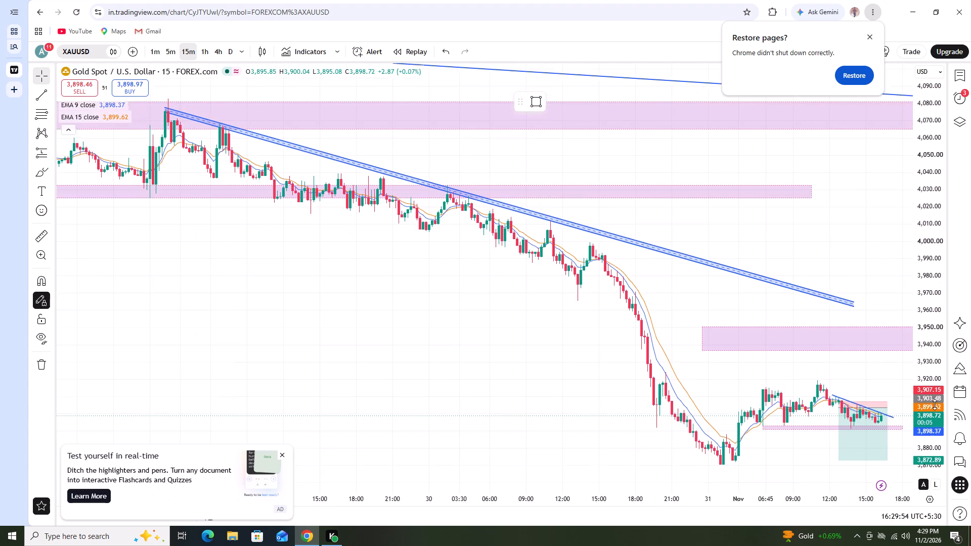
{"action": "scroll", "coordinate": [935, 404], "scroll_direction": "up", "scroll_amount": 4}
{"action": "left_click_drag", "start_coordinate": [863, 403], "coordinate": [755, 298]}
{"action": "scroll", "coordinate": [766, 339], "scroll_direction": "up", "scroll_amount": 2}
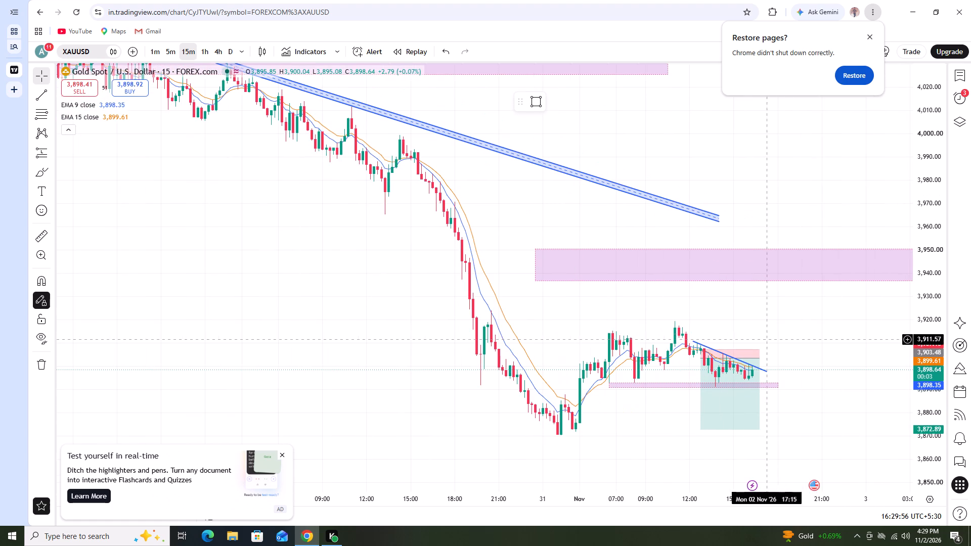
{"action": "scroll", "coordinate": [943, 319], "scroll_direction": "up", "scroll_amount": 14}
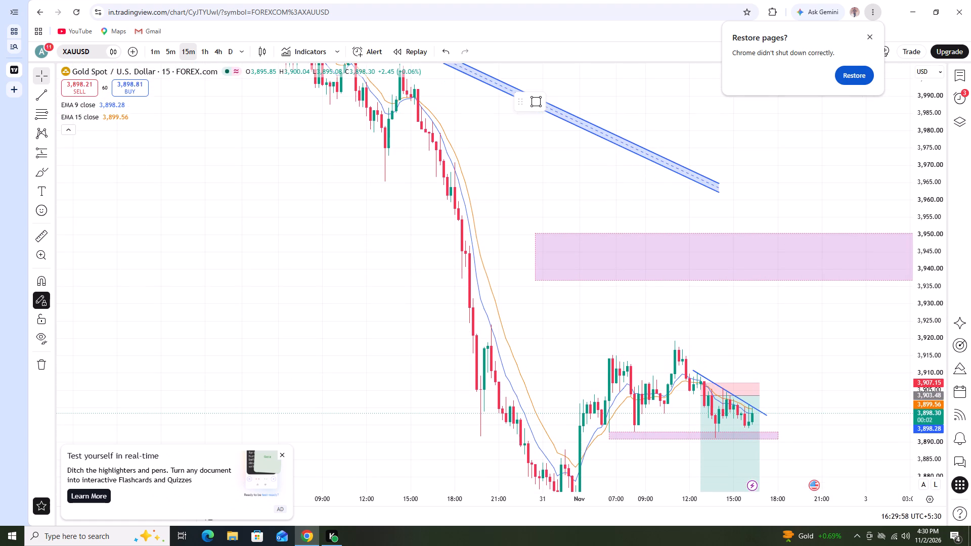
{"action": "left_click_drag", "start_coordinate": [860, 347], "coordinate": [865, 287]}
{"action": "scroll", "coordinate": [946, 289], "scroll_direction": "up", "scroll_amount": 3}
{"action": "scroll", "coordinate": [791, 314], "scroll_direction": "up", "scroll_amount": 2}
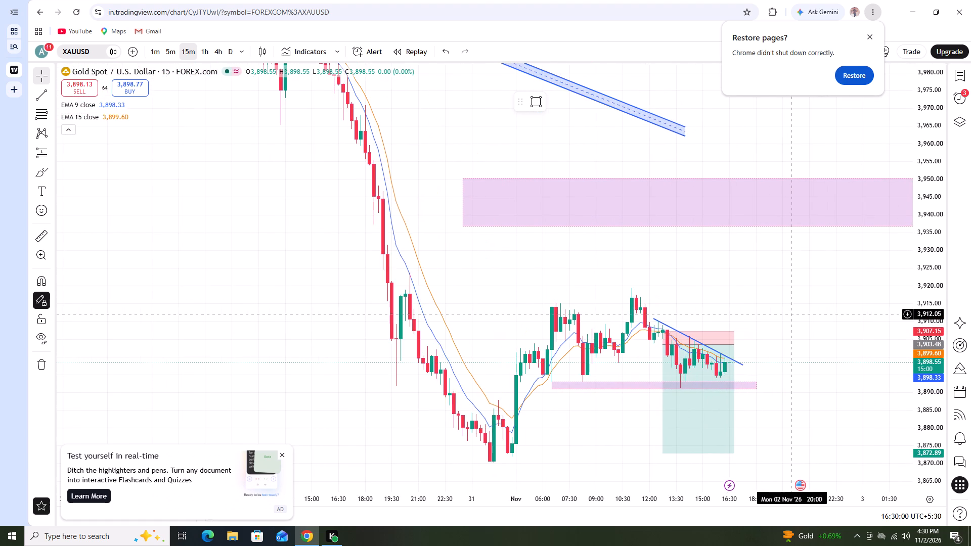
{"action": "scroll", "coordinate": [791, 314], "scroll_direction": "up", "scroll_amount": 1}
{"action": "scroll", "coordinate": [942, 304], "scroll_direction": "up", "scroll_amount": 8}
{"action": "left_click_drag", "start_coordinate": [855, 285], "coordinate": [869, 271]}
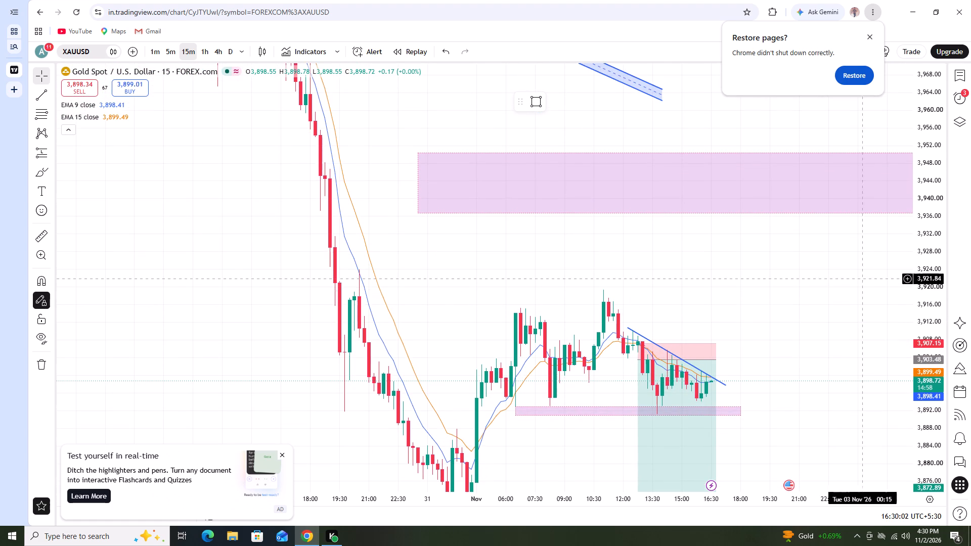
{"action": "left_click_drag", "start_coordinate": [869, 271], "coordinate": [876, 239]}
{"action": "scroll", "coordinate": [921, 237], "scroll_direction": "up", "scroll_amount": 7}
{"action": "left_click_drag", "start_coordinate": [885, 248], "coordinate": [890, 202]}
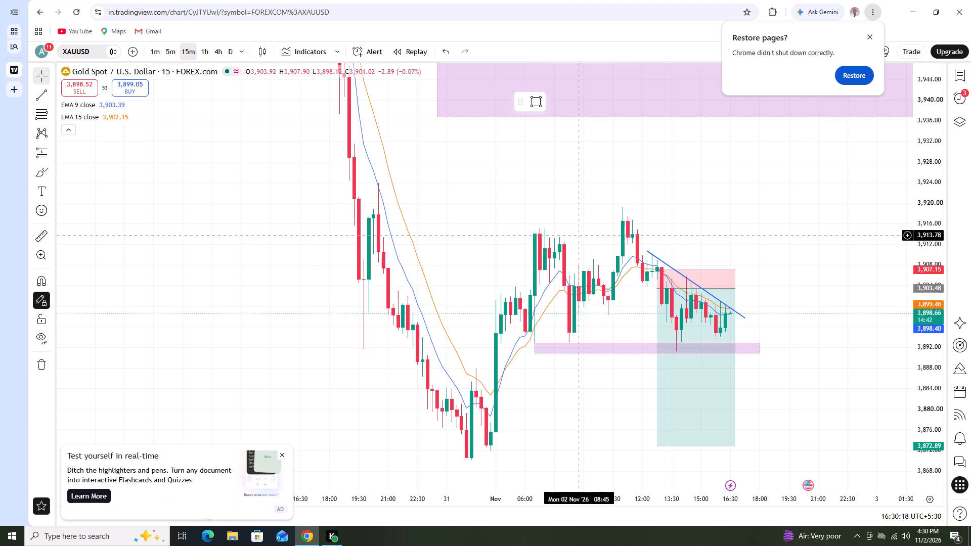
Switch the chart to the 5-minute interval and examine recent candles against the descending trendline and lower purple zone.
{"action": "left_click", "coordinate": [174, 50]}
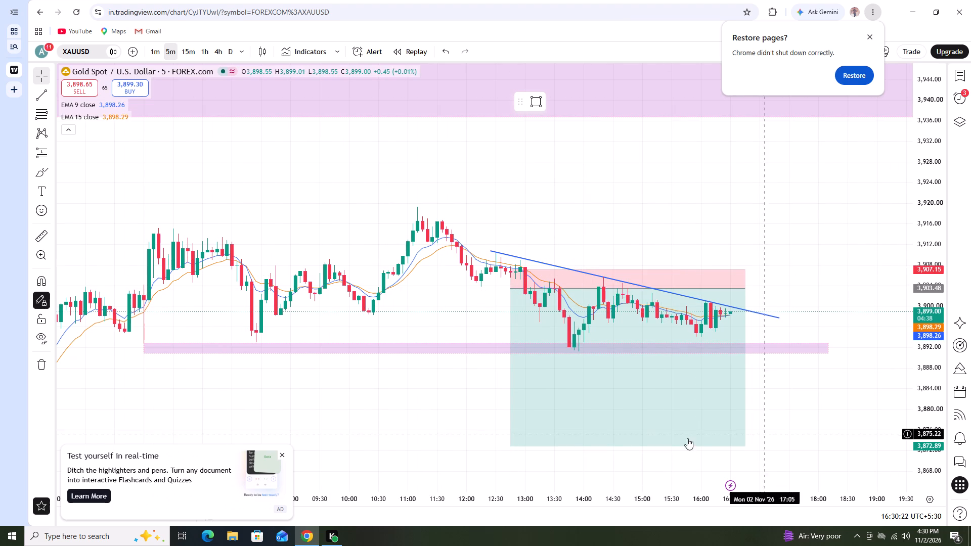
{"action": "left_click", "coordinate": [526, 464]}
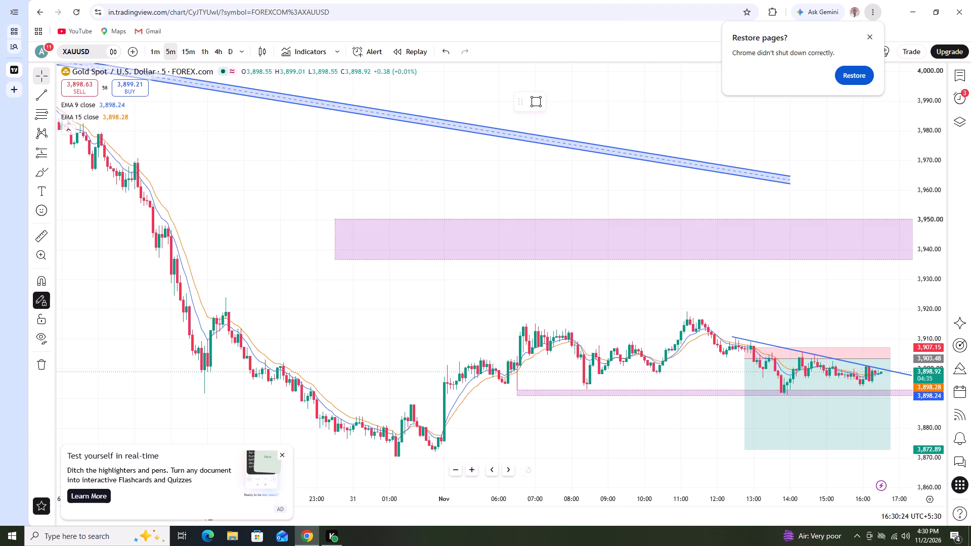
{"action": "scroll", "coordinate": [667, 466], "scroll_direction": "down", "scroll_amount": 3}
{"action": "scroll", "coordinate": [725, 439], "scroll_direction": "up", "scroll_amount": 2}
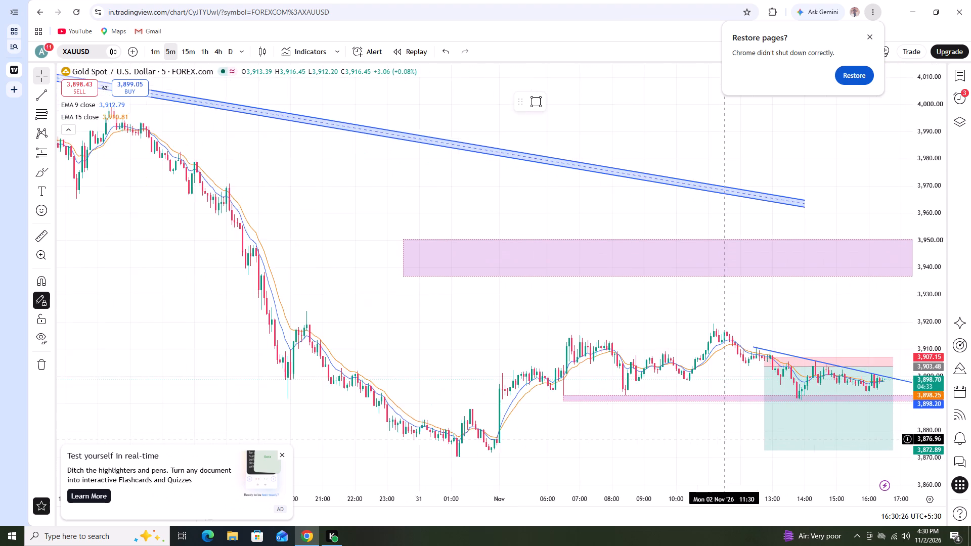
{"action": "scroll", "coordinate": [725, 439], "scroll_direction": "up", "scroll_amount": 3}
{"action": "scroll", "coordinate": [724, 439], "scroll_direction": "down", "scroll_amount": 3}
{"action": "scroll", "coordinate": [724, 439], "scroll_direction": "up", "scroll_amount": 4}
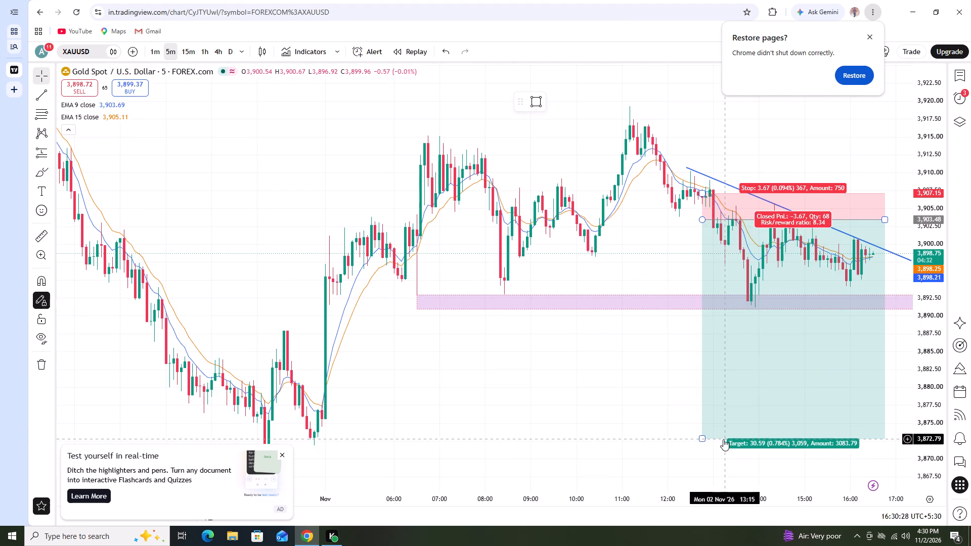
{"action": "left_click_drag", "start_coordinate": [551, 423], "coordinate": [480, 376]}
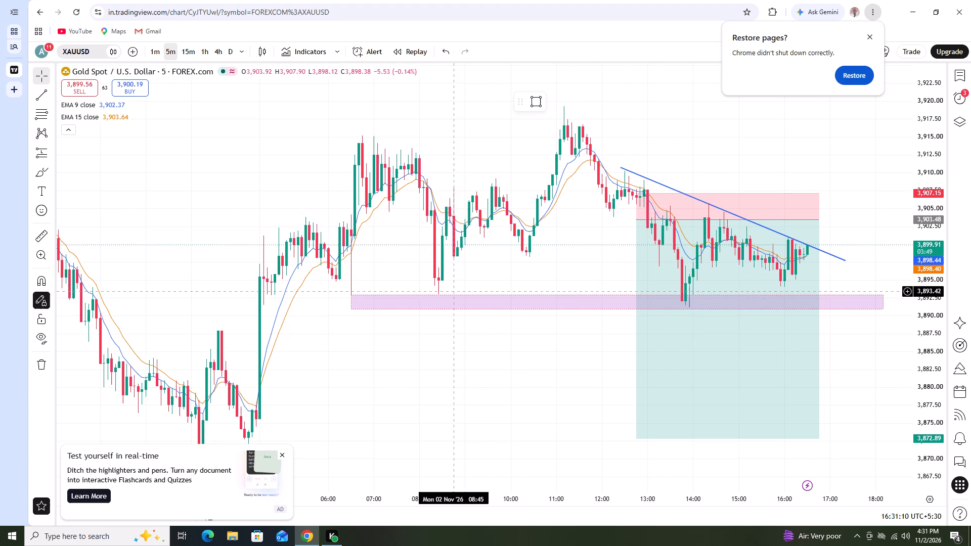
{"action": "scroll", "coordinate": [495, 331], "scroll_direction": "down", "scroll_amount": 1}
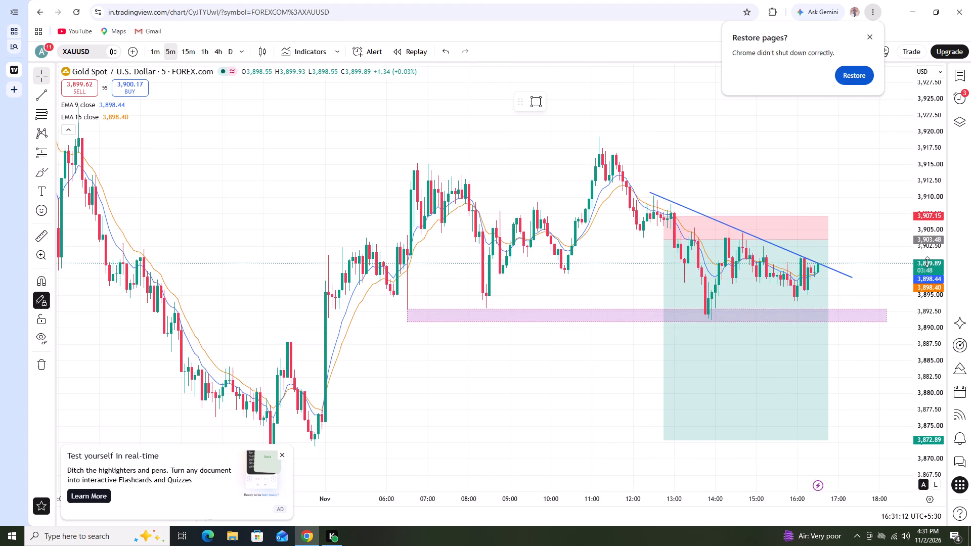
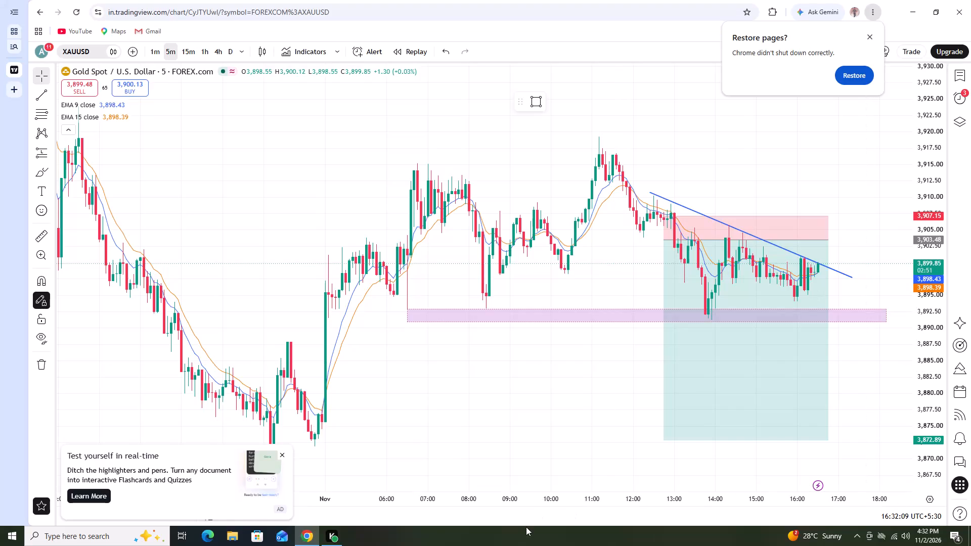
Examine the 5-minute gold candles around the short position, descending trendline and lower purple zone at closer and wider scales.
{"action": "scroll", "coordinate": [738, 447], "scroll_direction": "up", "scroll_amount": 2}
{"action": "scroll", "coordinate": [760, 411], "scroll_direction": "down", "scroll_amount": 1}
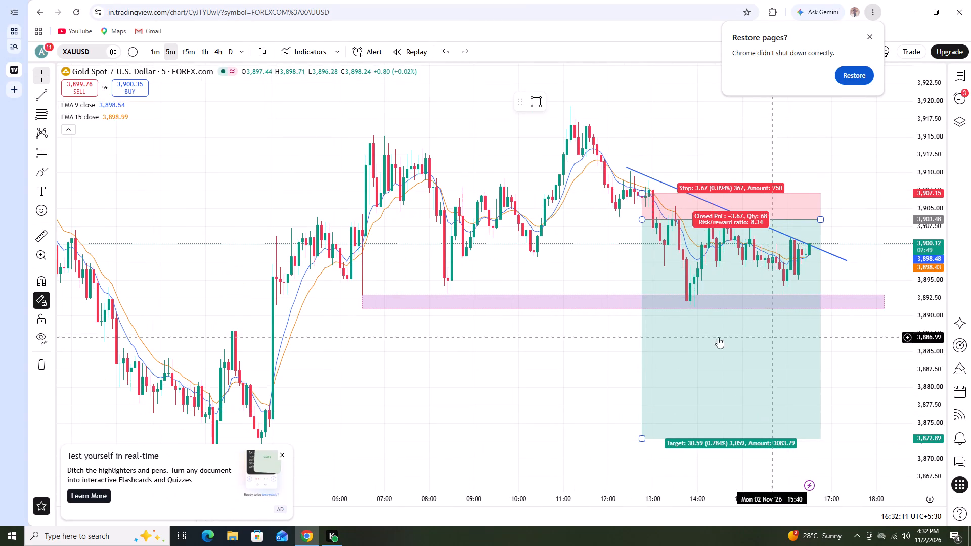
{"action": "scroll", "coordinate": [710, 352], "scroll_direction": "down", "scroll_amount": 1}
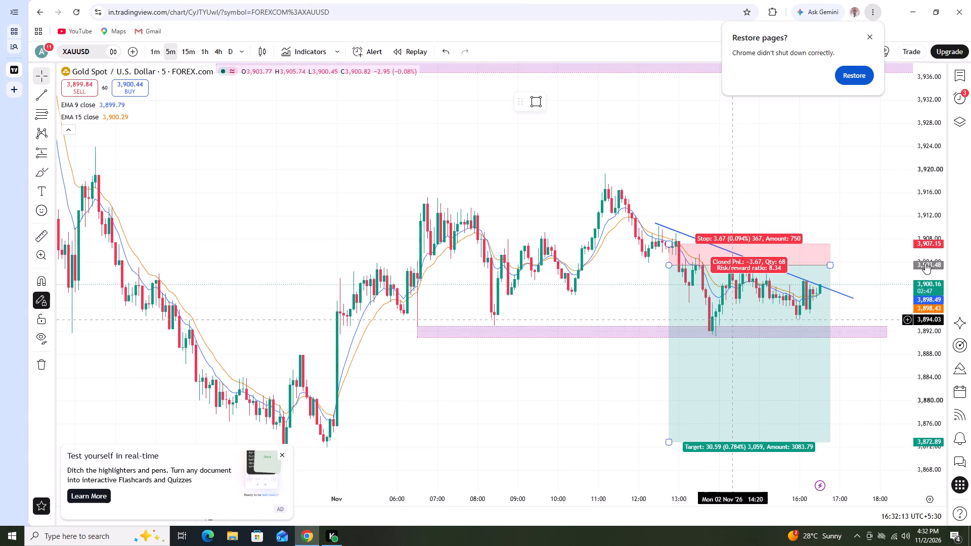
{"action": "scroll", "coordinate": [919, 251], "scroll_direction": "up", "scroll_amount": 9}
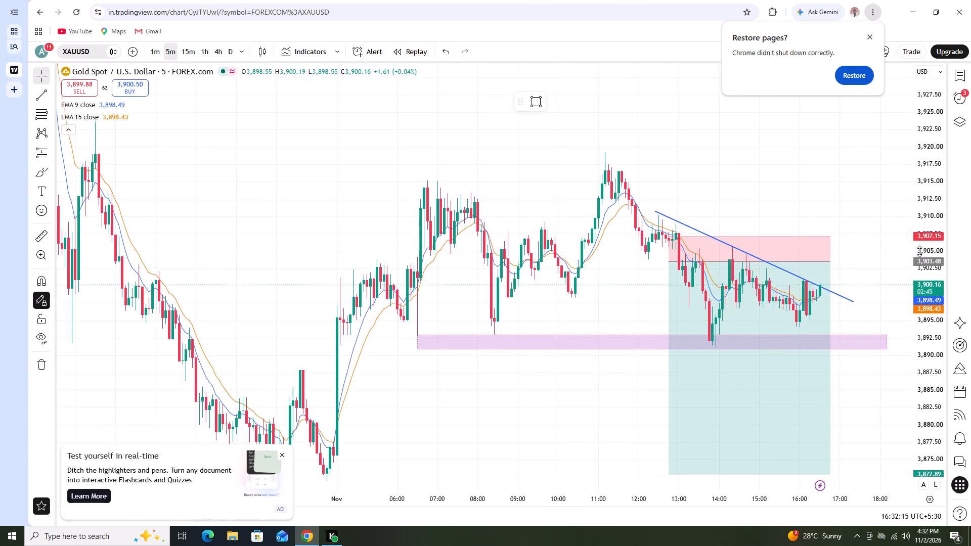
{"action": "scroll", "coordinate": [919, 251], "scroll_direction": "up", "scroll_amount": 3}
{"action": "left_click_drag", "start_coordinate": [900, 249], "coordinate": [875, 174]}
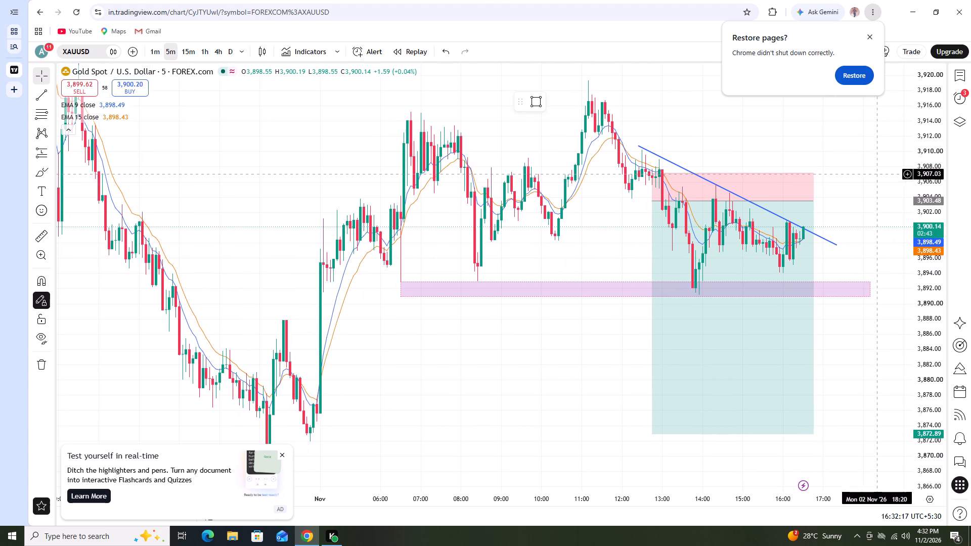
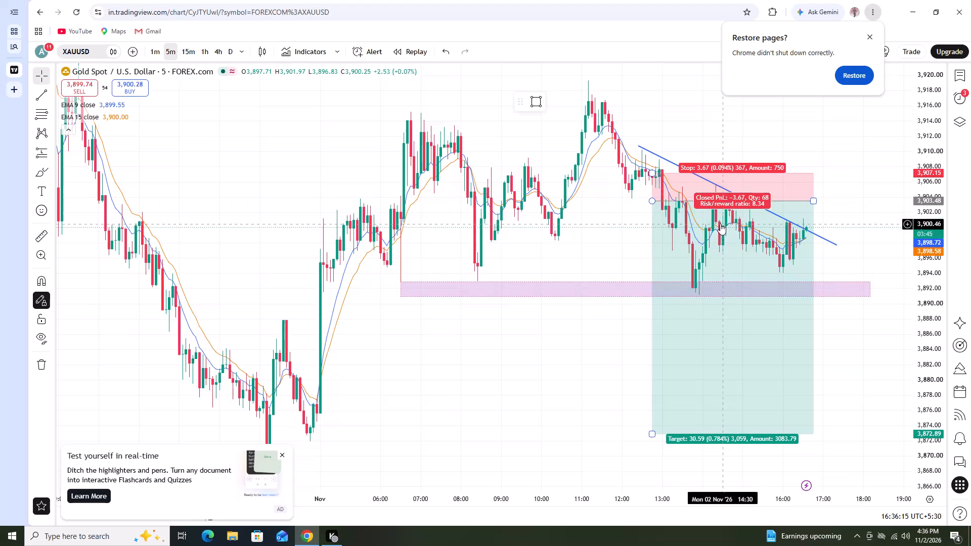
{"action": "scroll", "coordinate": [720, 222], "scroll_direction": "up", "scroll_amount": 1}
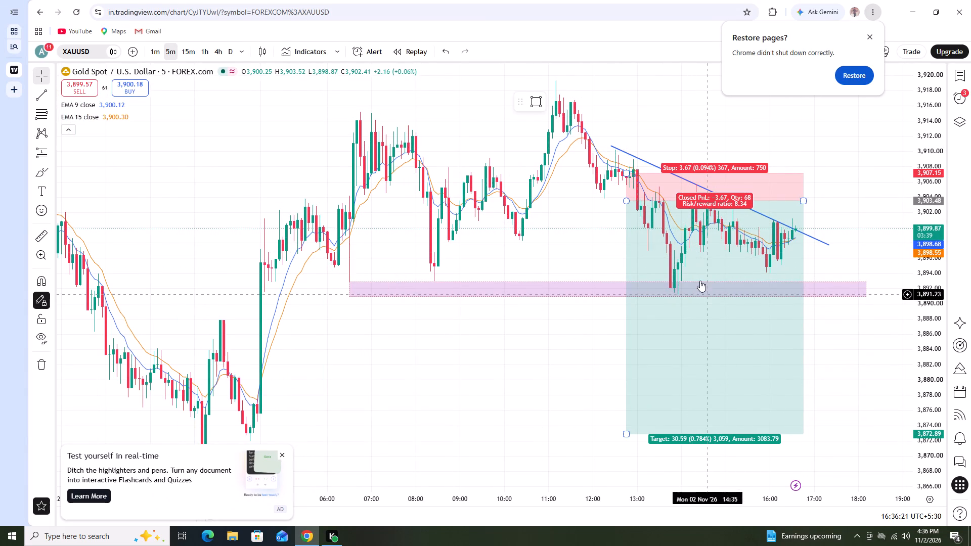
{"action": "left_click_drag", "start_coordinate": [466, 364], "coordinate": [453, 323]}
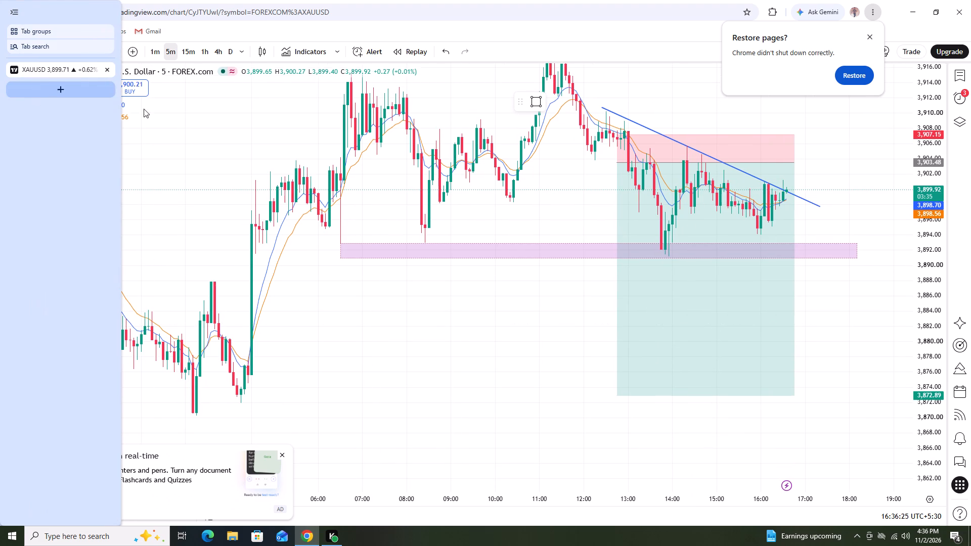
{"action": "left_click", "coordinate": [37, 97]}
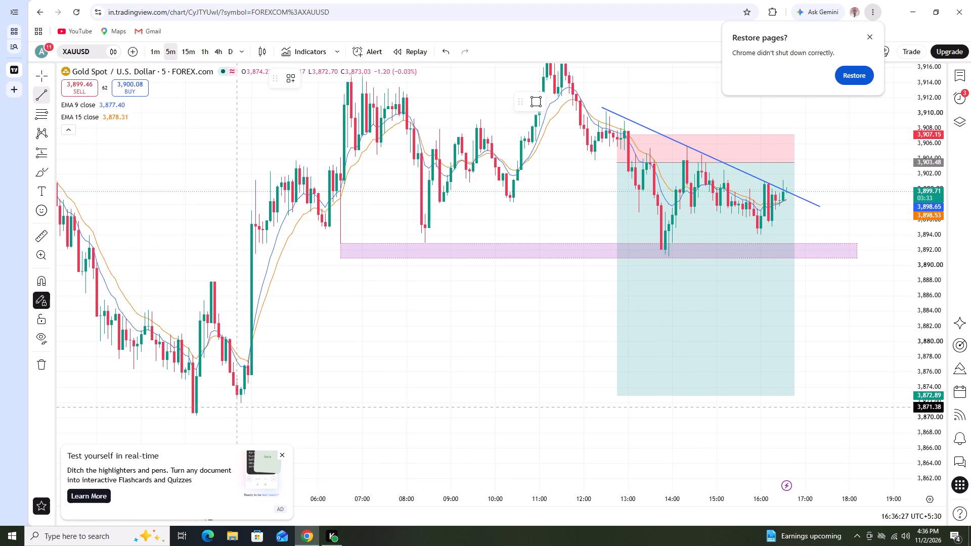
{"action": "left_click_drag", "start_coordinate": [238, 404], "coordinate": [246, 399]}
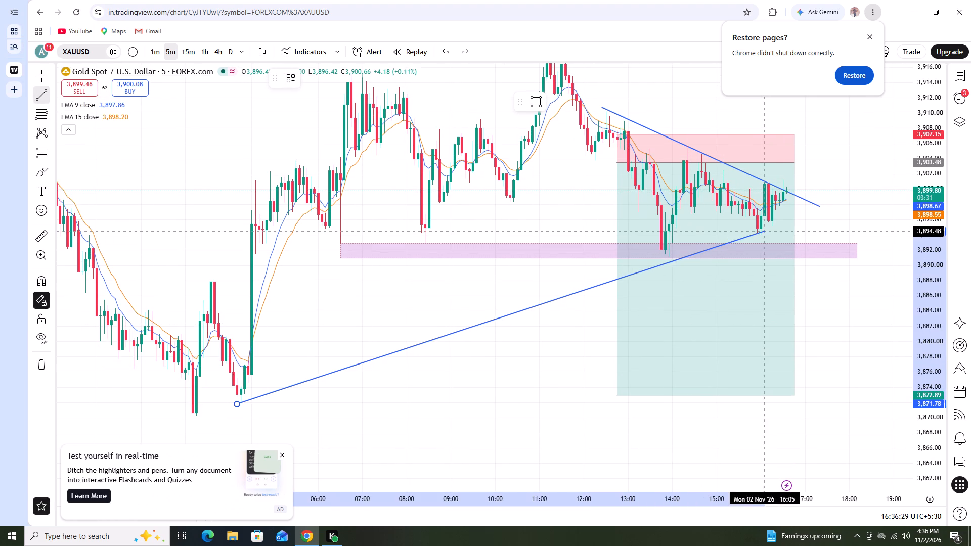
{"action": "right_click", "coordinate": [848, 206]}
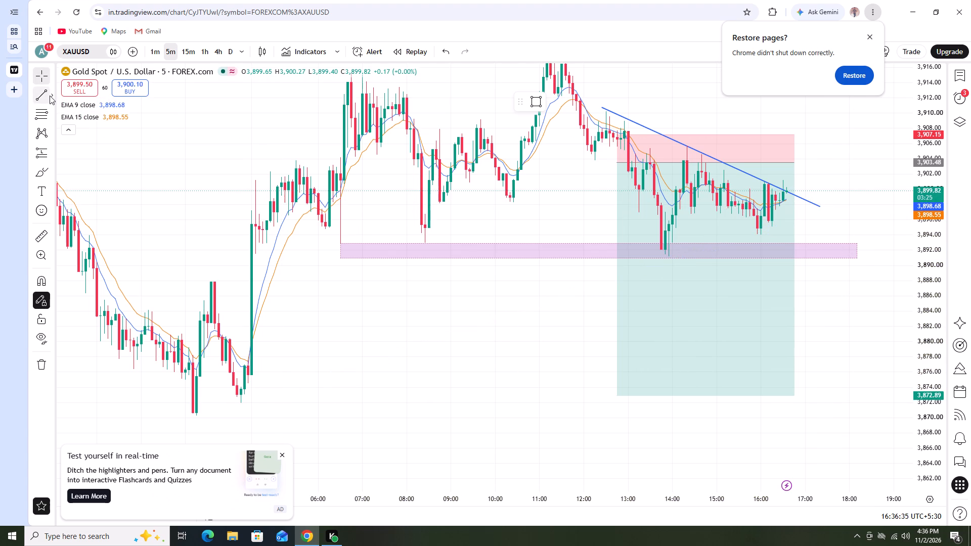
Draw a narrow rising parallel channel under the recent lows, its lower line running from about 3,871.84 to 3,898.00 just past 18:00.
{"action": "left_click", "coordinate": [50, 96]}
{"action": "left_click", "coordinate": [87, 304]}
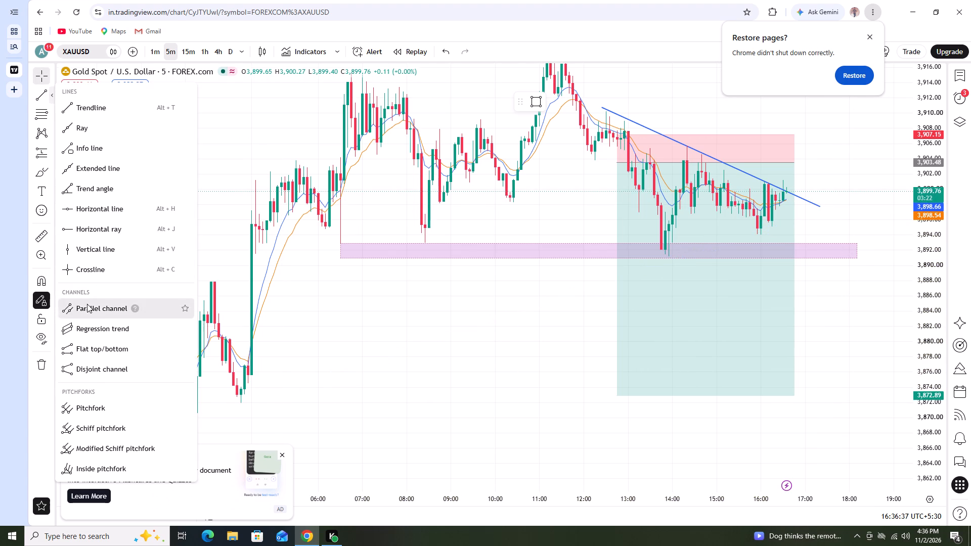
{"action": "left_click_drag", "start_coordinate": [241, 403], "coordinate": [258, 394]}
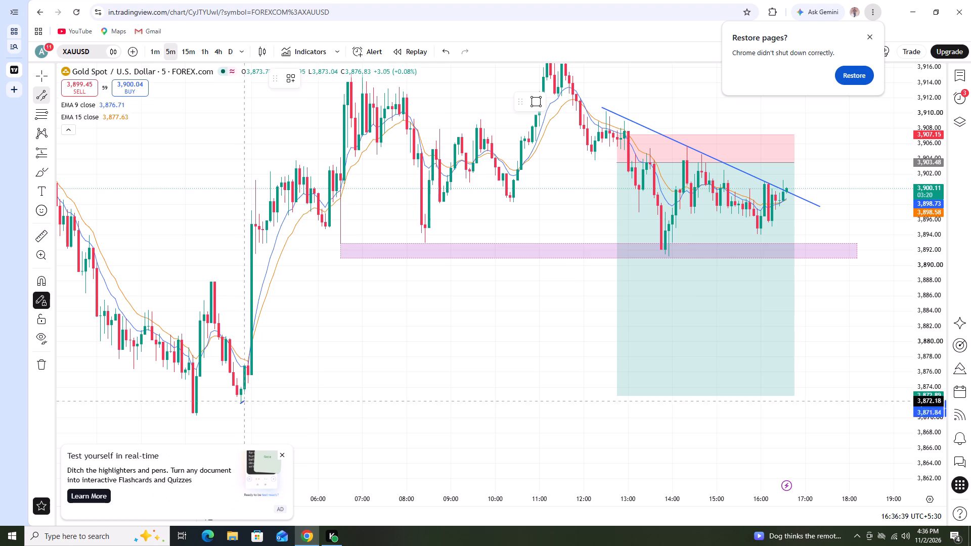
{"action": "left_click", "coordinate": [858, 204]}
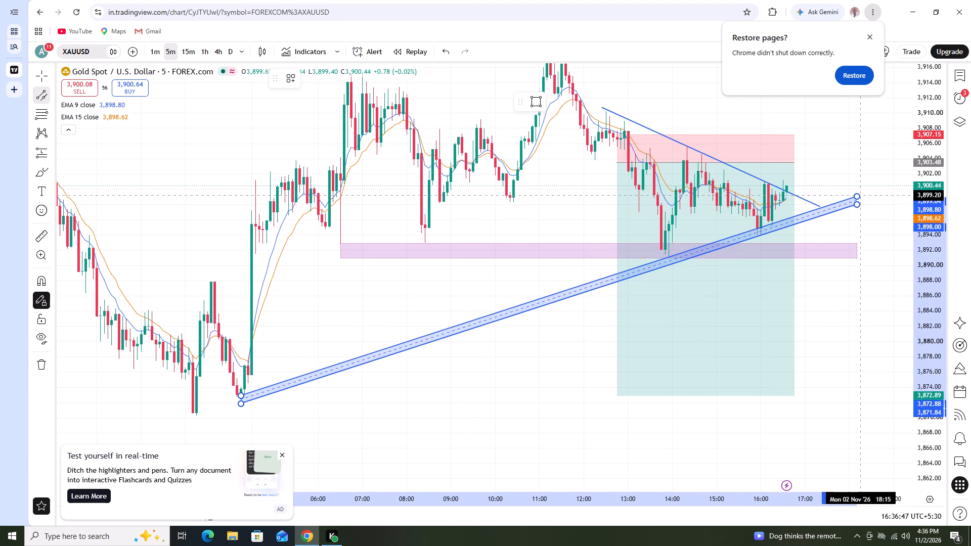
{"action": "left_click", "coordinate": [859, 195]}
{"action": "right_click", "coordinate": [505, 362]}
{"action": "left_click", "coordinate": [533, 359]}
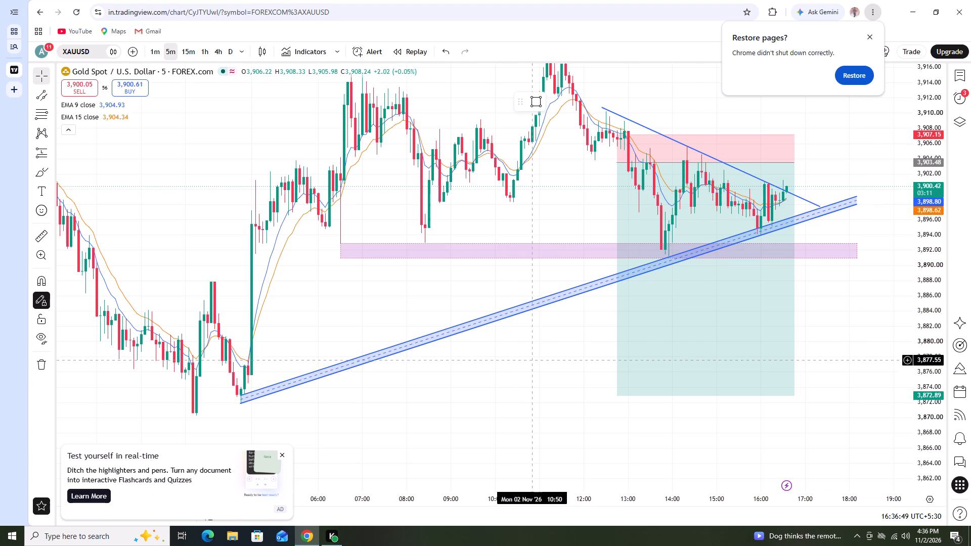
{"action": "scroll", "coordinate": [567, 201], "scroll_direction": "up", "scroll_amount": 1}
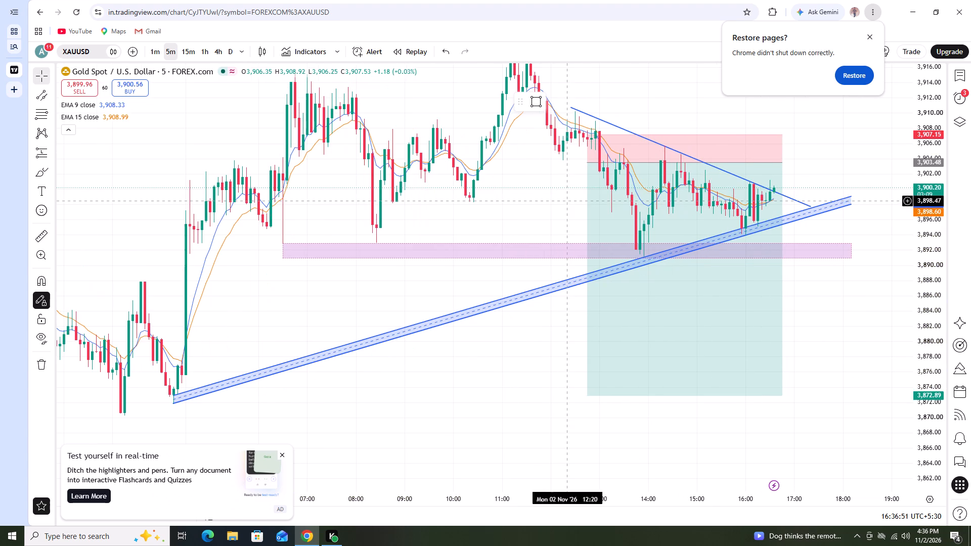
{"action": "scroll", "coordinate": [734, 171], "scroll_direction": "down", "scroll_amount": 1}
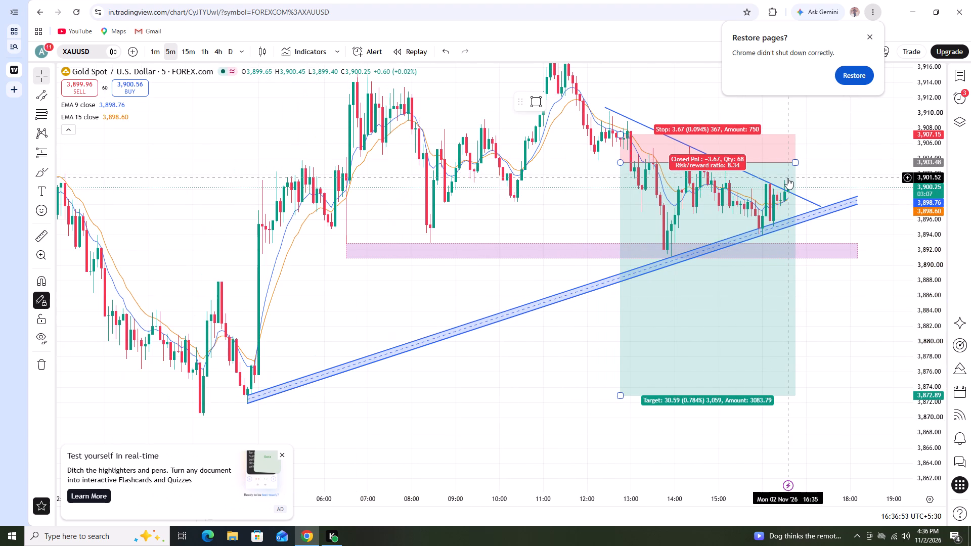
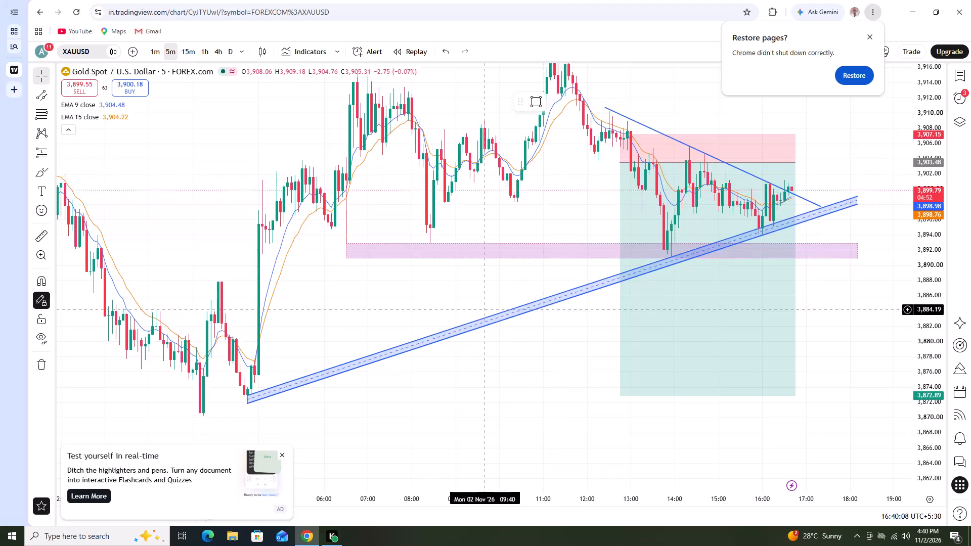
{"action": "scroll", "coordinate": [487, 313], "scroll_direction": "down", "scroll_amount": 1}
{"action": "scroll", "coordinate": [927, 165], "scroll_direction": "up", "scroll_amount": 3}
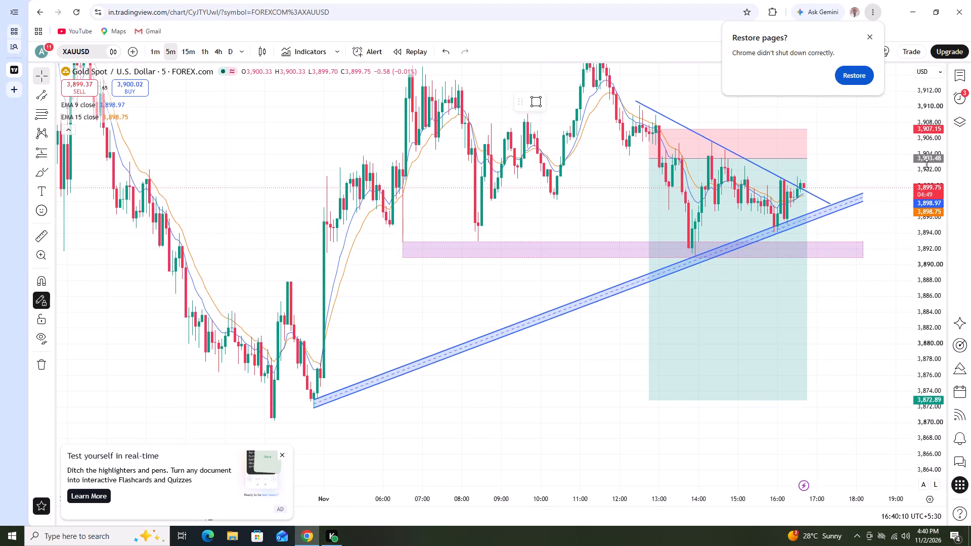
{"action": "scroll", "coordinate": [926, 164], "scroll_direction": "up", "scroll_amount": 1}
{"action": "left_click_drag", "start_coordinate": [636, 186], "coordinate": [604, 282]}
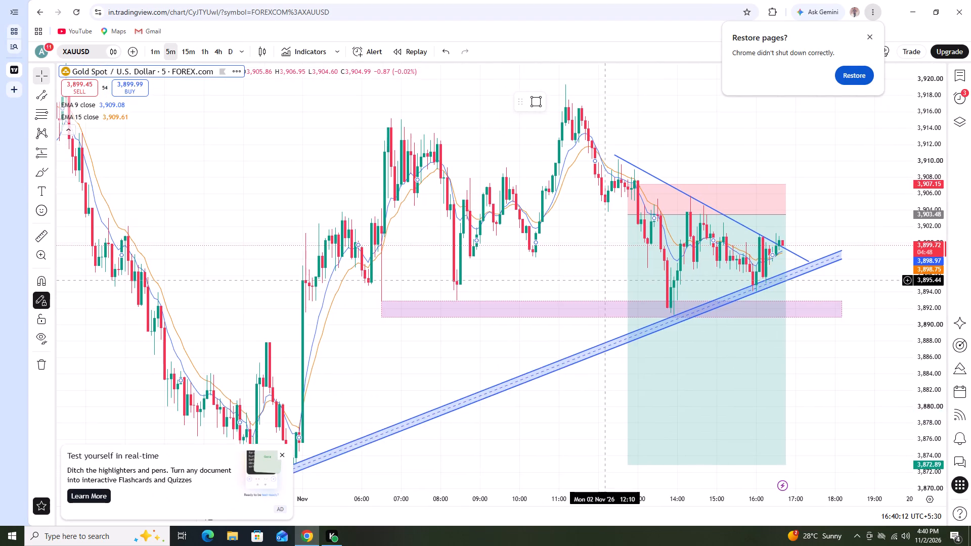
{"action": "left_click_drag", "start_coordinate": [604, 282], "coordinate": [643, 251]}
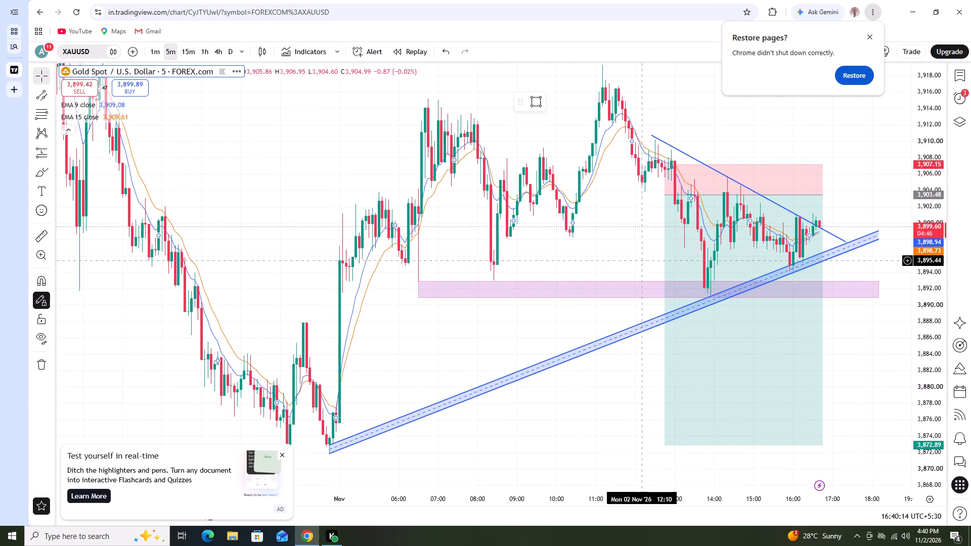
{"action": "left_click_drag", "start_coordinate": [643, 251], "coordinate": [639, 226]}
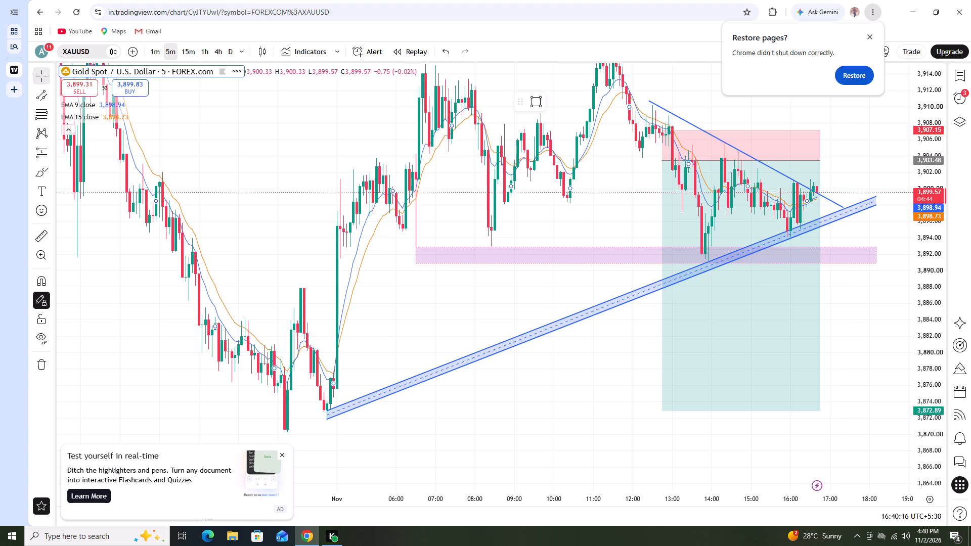
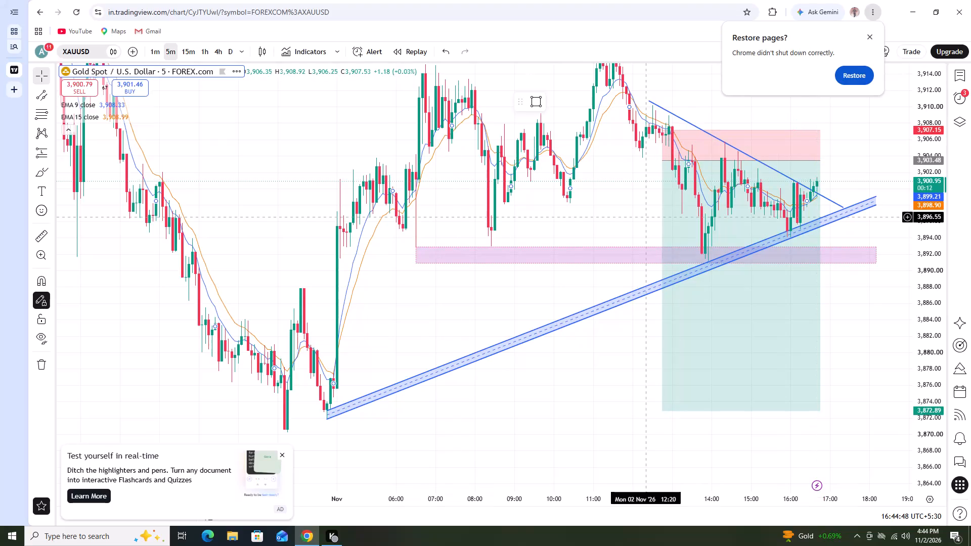
Adjust the upper end of the descending trendline to about 3,910.7 at 12:20 on 02 Nov.
{"action": "scroll", "coordinate": [801, 164], "scroll_direction": "up", "scroll_amount": 1}
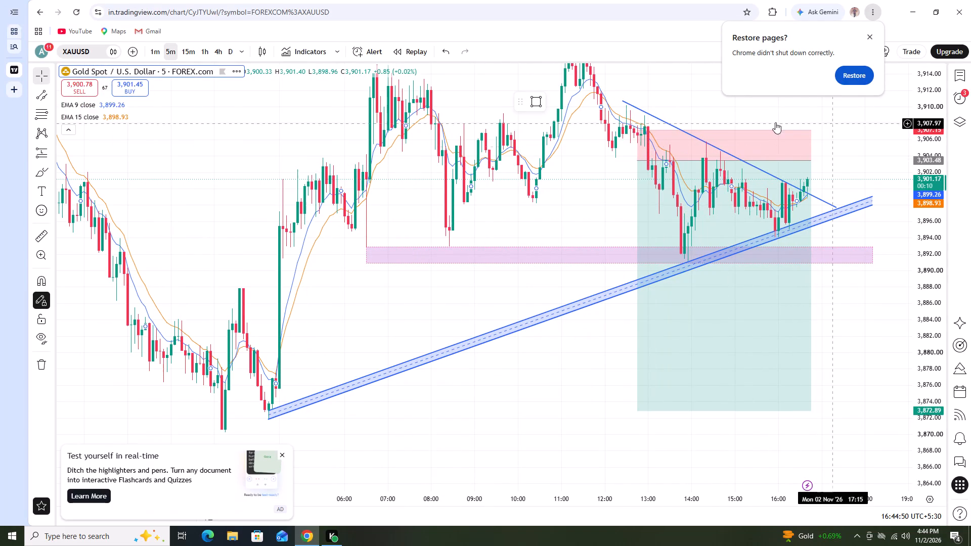
{"action": "left_click_drag", "start_coordinate": [622, 98], "coordinate": [619, 101]}
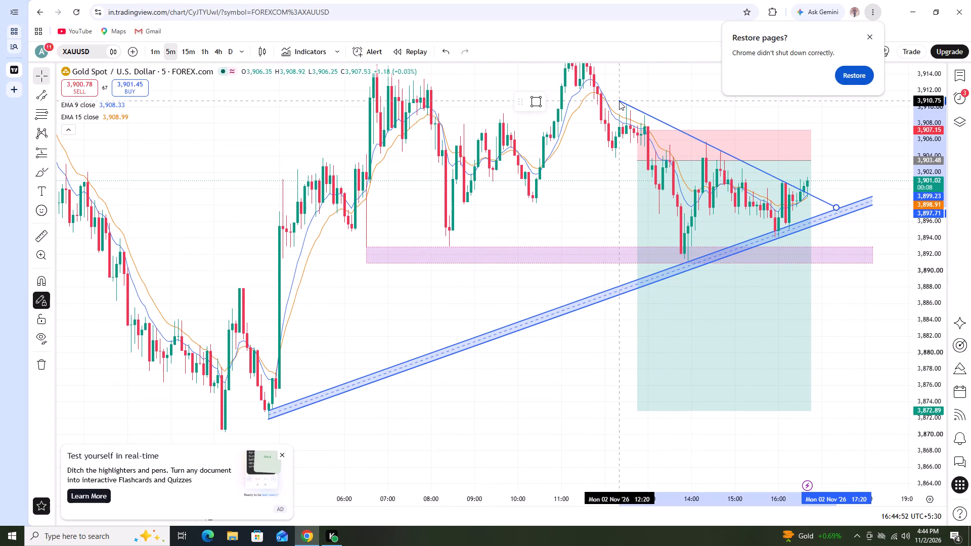
{"action": "left_click_drag", "start_coordinate": [619, 101], "coordinate": [618, 101]}
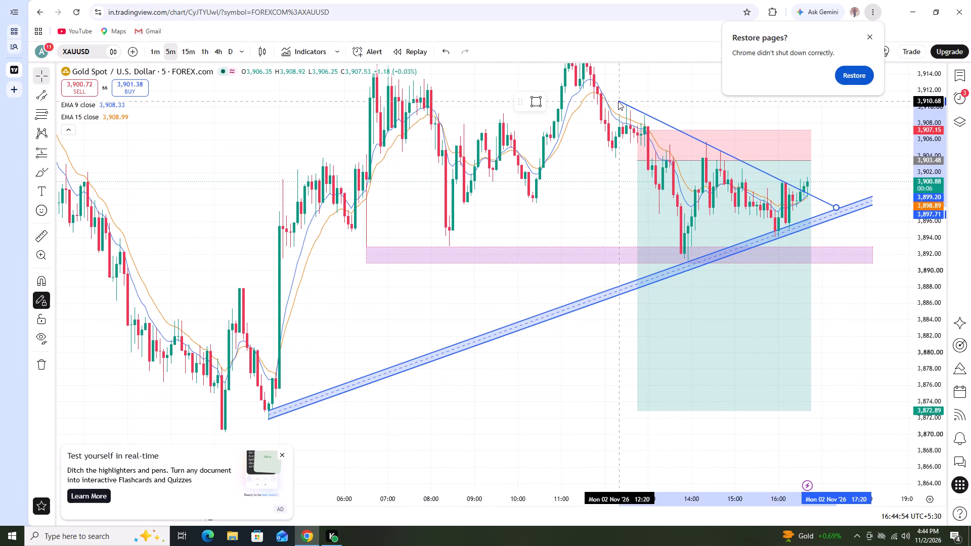
{"action": "left_click_drag", "start_coordinate": [618, 101], "coordinate": [618, 100]}
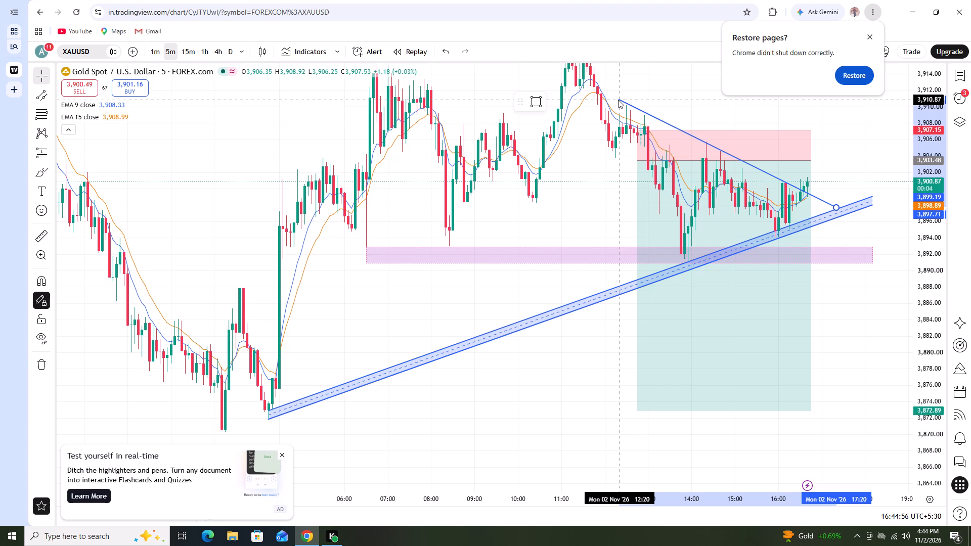
{"action": "left_click_drag", "start_coordinate": [618, 100], "coordinate": [615, 102]}
Examine the XAUUSD 5-minute price action around the descending trendline, the purple support zone and the rising channel.
{"action": "left_click_drag", "start_coordinate": [597, 164], "coordinate": [562, 282]}
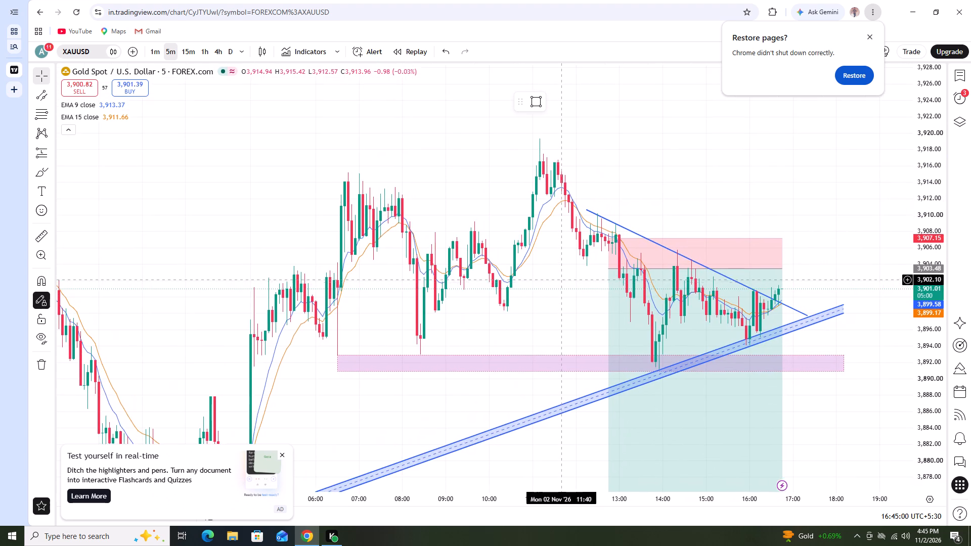
{"action": "scroll", "coordinate": [565, 277], "scroll_direction": "up", "scroll_amount": 2}
{"action": "scroll", "coordinate": [565, 275], "scroll_direction": "down", "scroll_amount": 4}
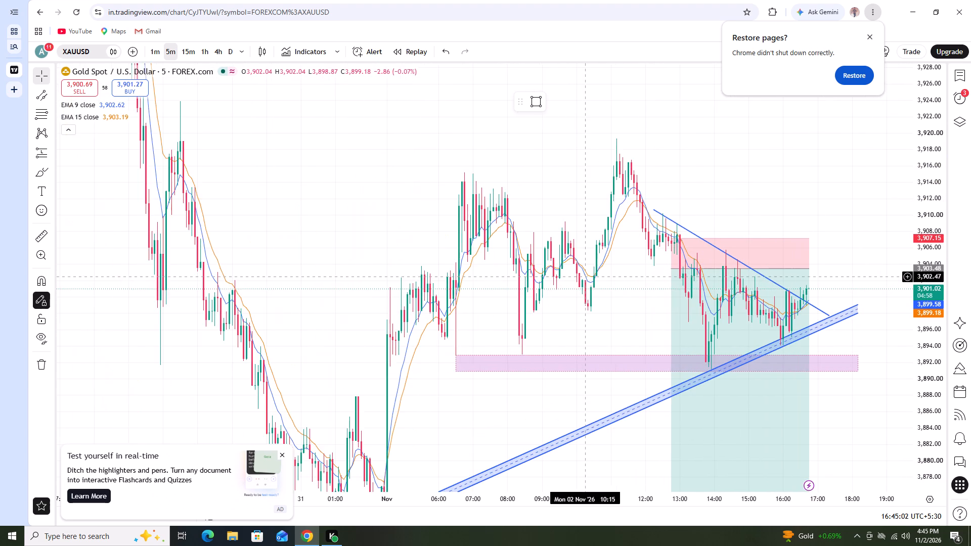
{"action": "scroll", "coordinate": [584, 277], "scroll_direction": "up", "scroll_amount": 1}
{"action": "left_click_drag", "start_coordinate": [587, 337], "coordinate": [590, 221]}
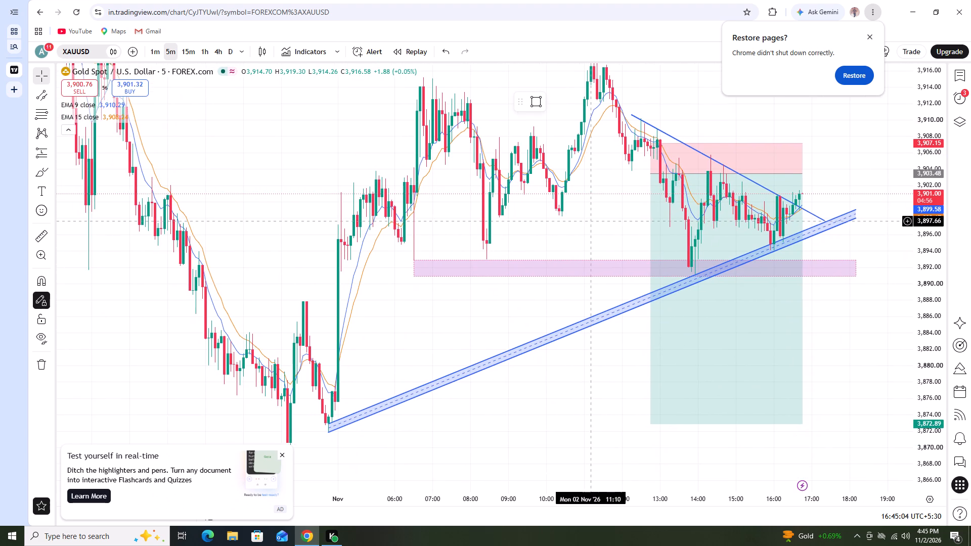
{"action": "left_click_drag", "start_coordinate": [590, 221], "coordinate": [587, 242]}
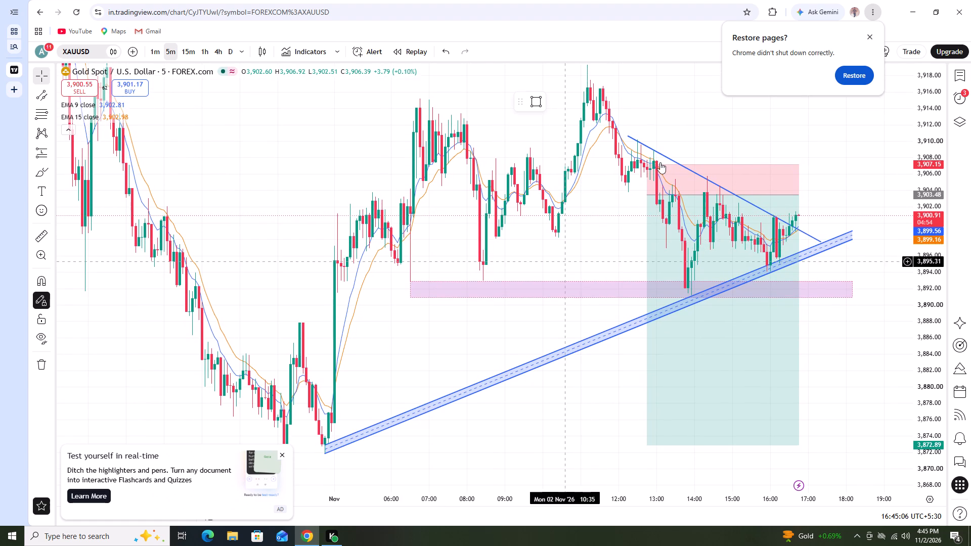
Open the Zuperior account dashboard in a new tab, dismissing the page-restore prompt, and launch the trading terminal.
{"action": "left_click", "coordinate": [9, 92]}
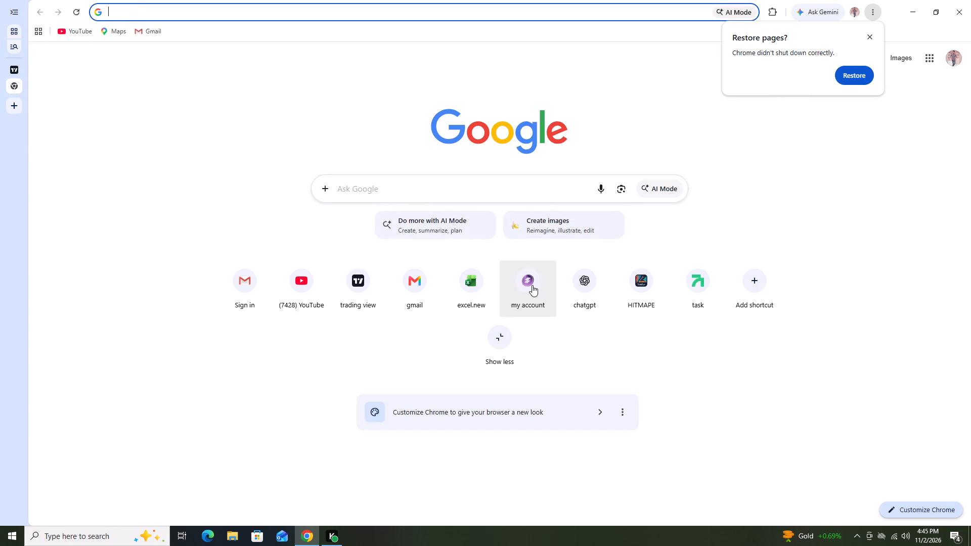
{"action": "double_click", "coordinate": [533, 285]}
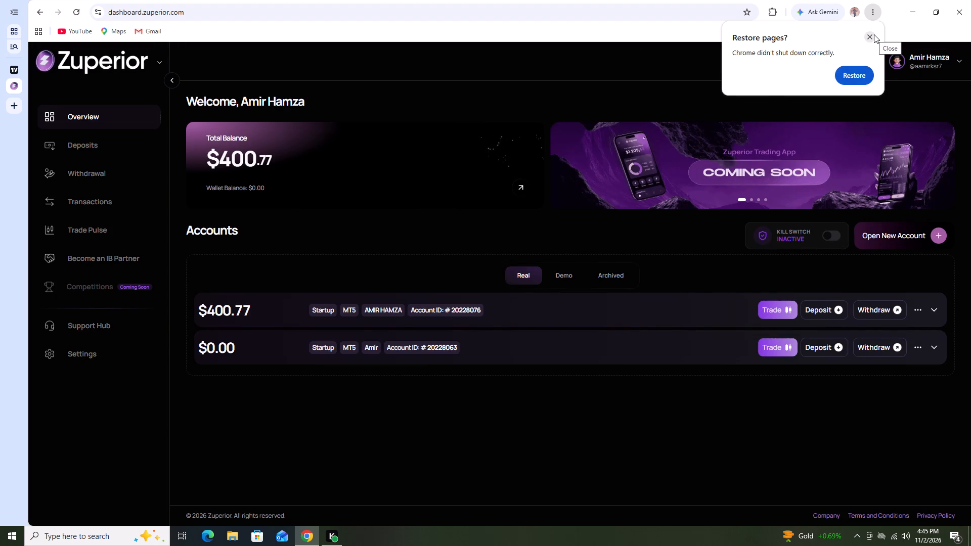
{"action": "left_click", "coordinate": [874, 34]}
{"action": "left_click", "coordinate": [760, 61]}
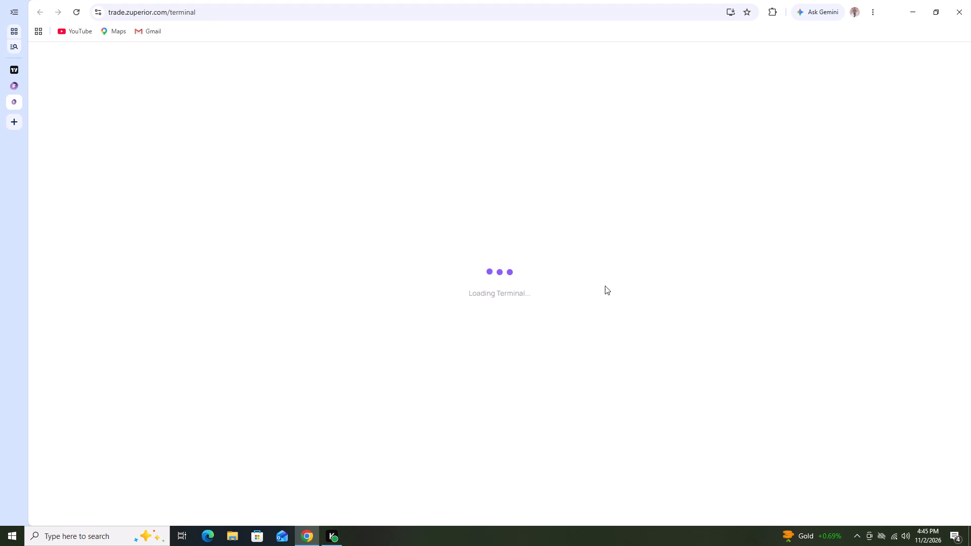
Examine the XAUUSDm 5-minute chart in the Zuperior terminal, focusing on the recent lows since the November open.
{"action": "scroll", "coordinate": [599, 290], "scroll_direction": "down", "scroll_amount": 1}
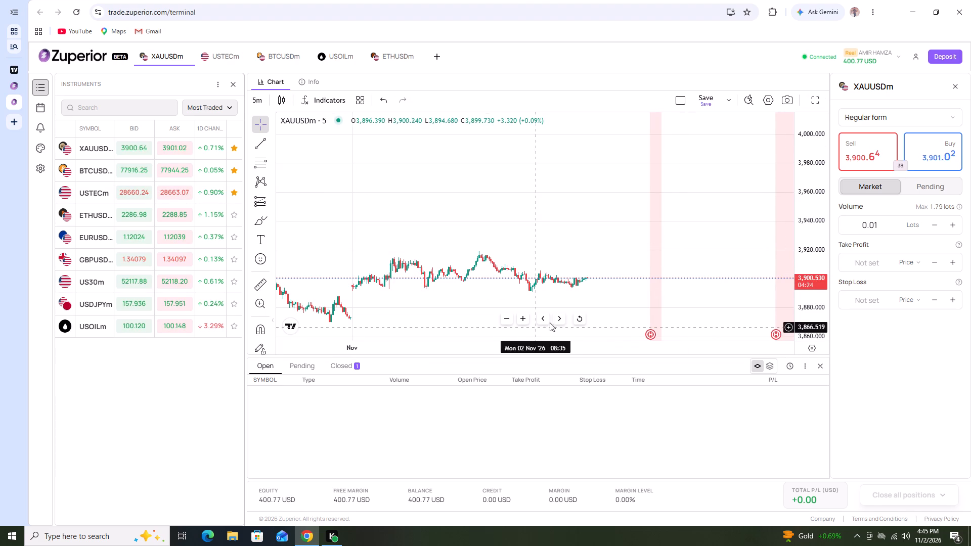
{"action": "left_click", "coordinate": [578, 322]}
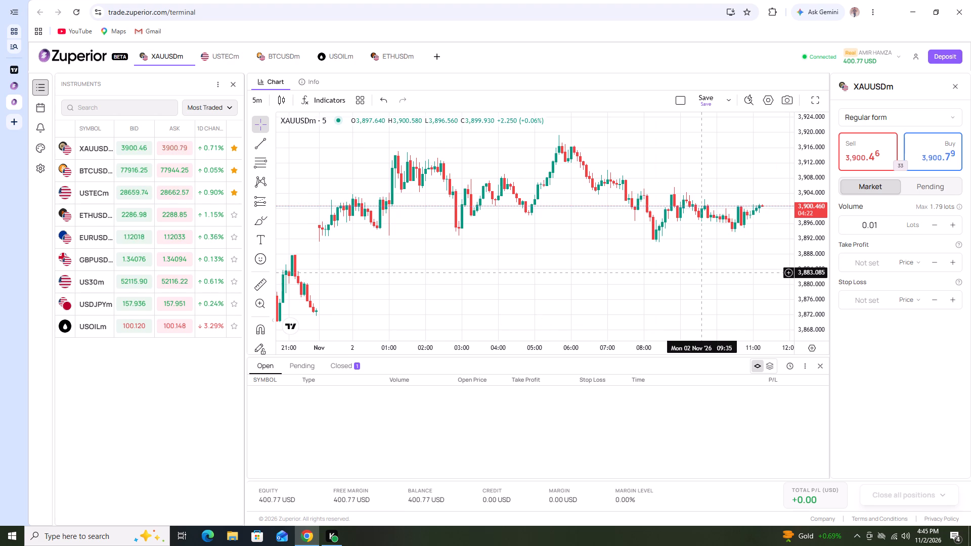
{"action": "scroll", "coordinate": [700, 272], "scroll_direction": "down", "scroll_amount": 1}
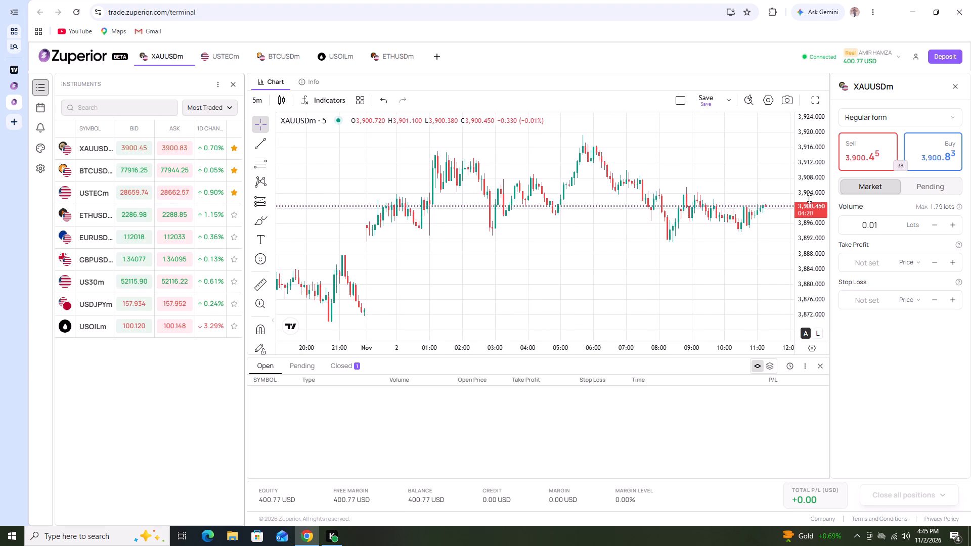
{"action": "scroll", "coordinate": [807, 198], "scroll_direction": "up", "scroll_amount": 14}
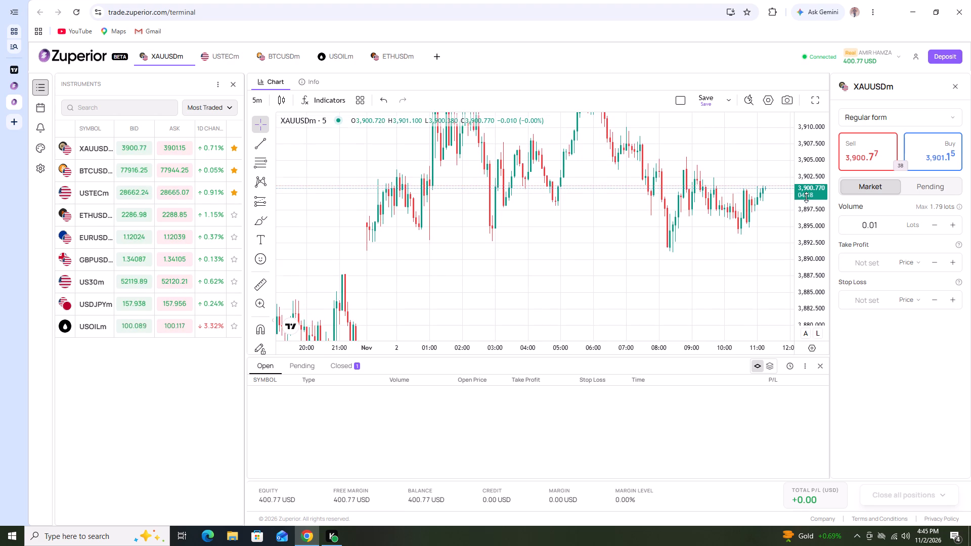
{"action": "left_click_drag", "start_coordinate": [691, 243], "coordinate": [689, 251]}
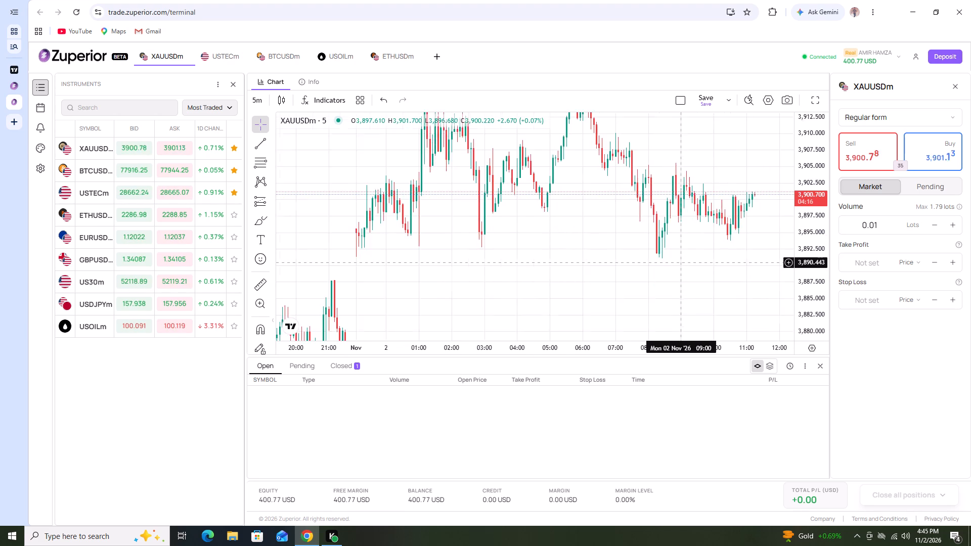
{"action": "left_click_drag", "start_coordinate": [689, 251], "coordinate": [723, 187]}
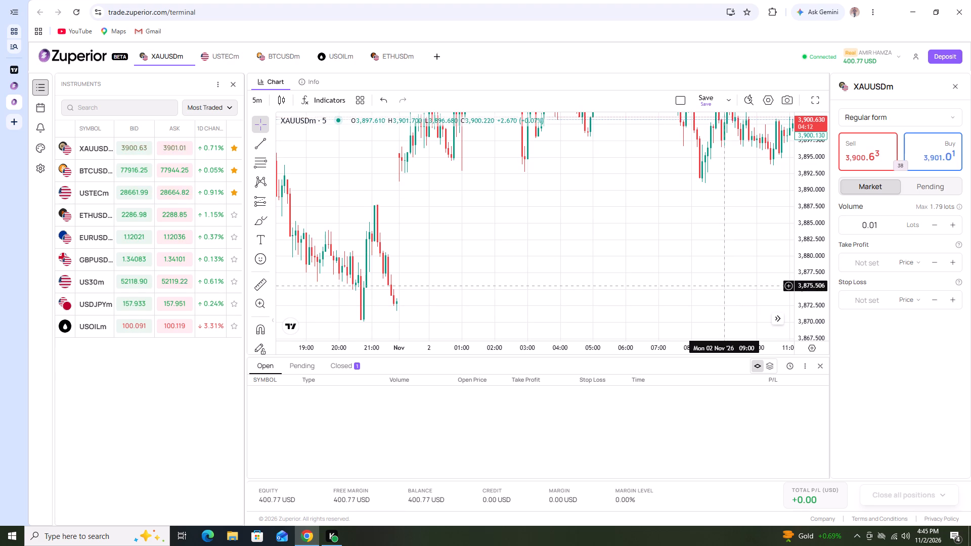
{"action": "scroll", "coordinate": [705, 296], "scroll_direction": "down", "scroll_amount": 3}
{"action": "scroll", "coordinate": [704, 298], "scroll_direction": "up", "scroll_amount": 2}
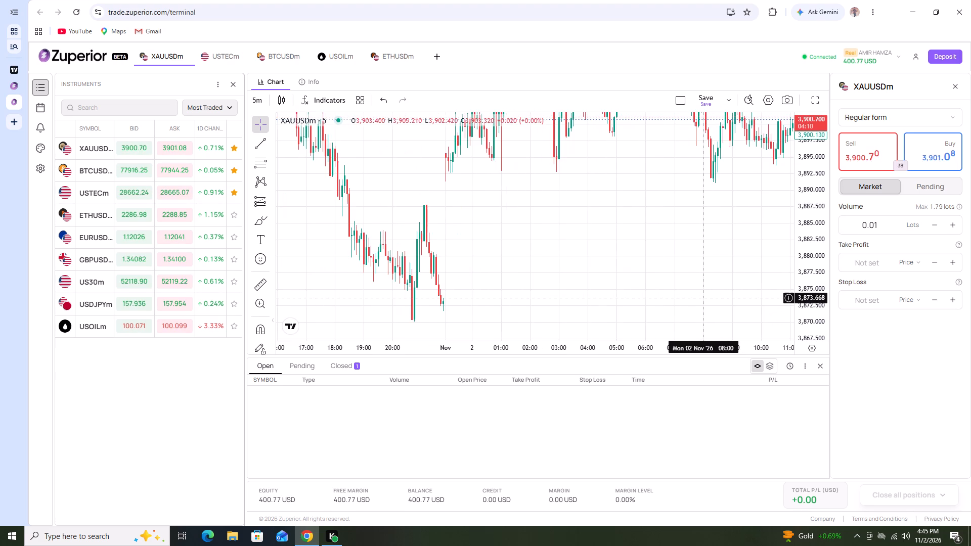
{"action": "left_click_drag", "start_coordinate": [698, 289], "coordinate": [645, 324]}
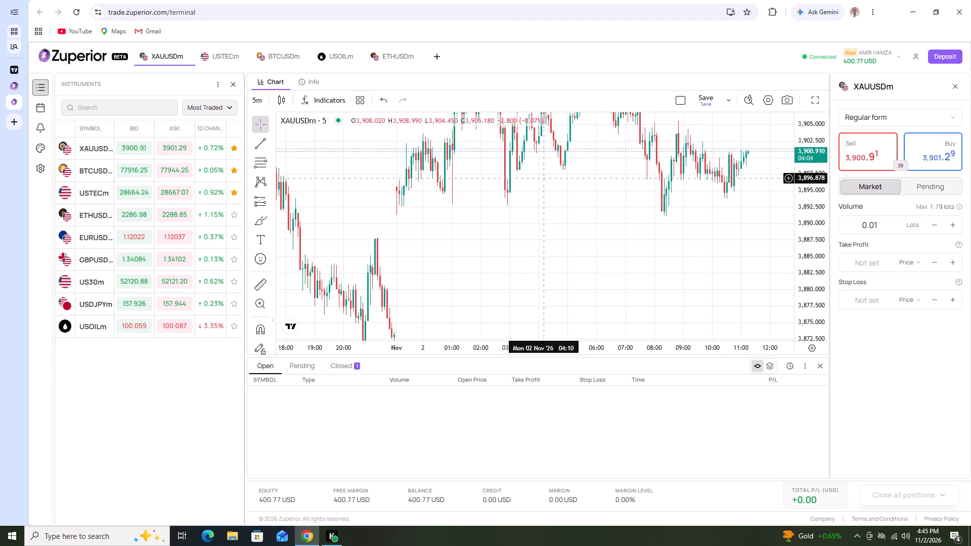
Draw a rectangle support zone over the recent lows from about 3,894.35 to 3,891.6, starting at 23:05 on 01 Nov.
{"action": "left_click", "coordinate": [273, 220]}
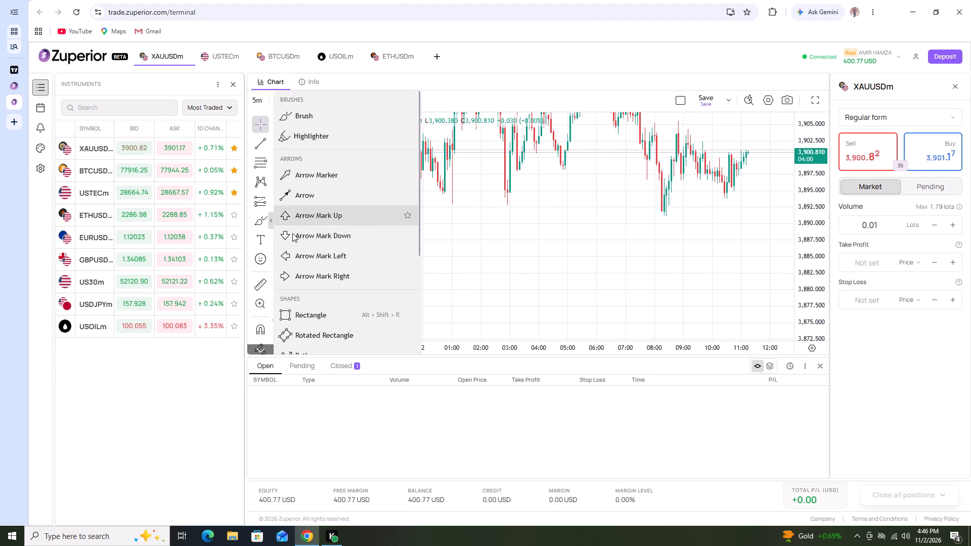
{"action": "left_click", "coordinate": [284, 308]}
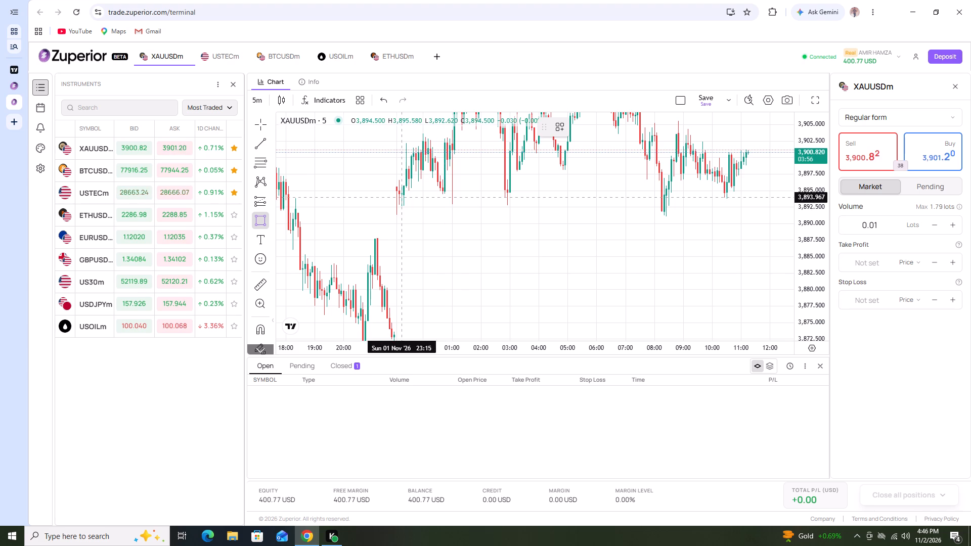
{"action": "left_click_drag", "start_coordinate": [395, 195], "coordinate": [689, 216]}
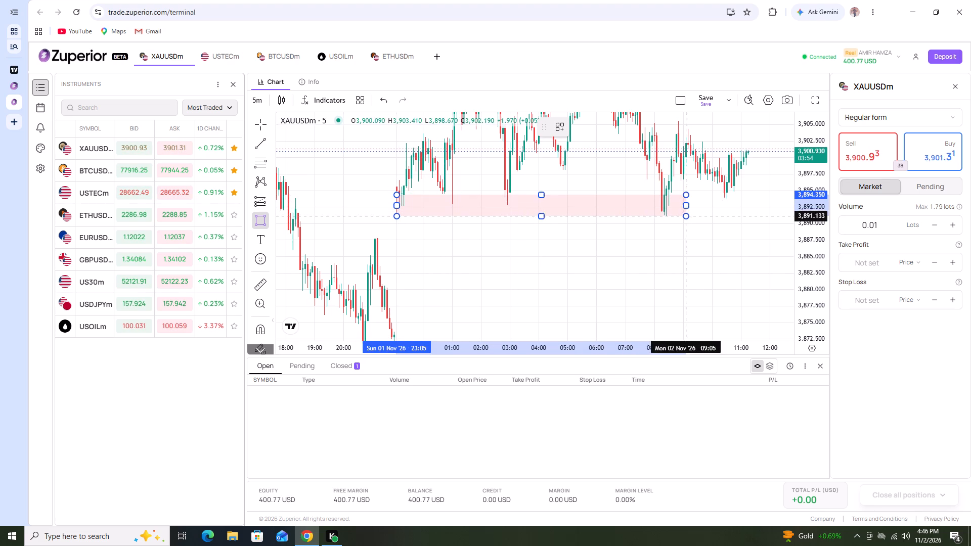
{"action": "left_click_drag", "start_coordinate": [689, 216], "coordinate": [781, 212]}
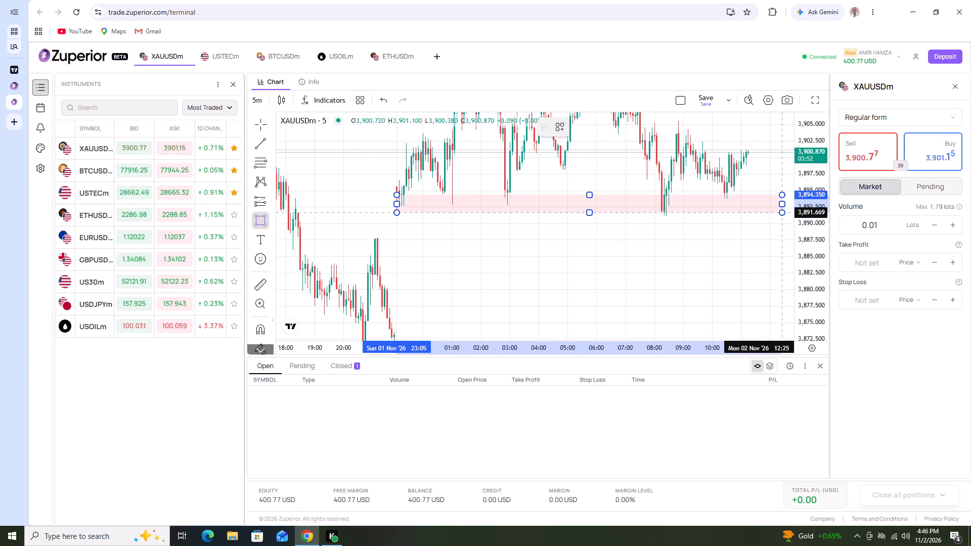
{"action": "left_click_drag", "start_coordinate": [781, 212], "coordinate": [792, 213]}
{"action": "left_click", "coordinate": [792, 213]}
{"action": "right_click", "coordinate": [721, 254]}
Extend the support rectangle's end time to 14:00 on 02 Nov and fine-tune its upper edge.
{"action": "left_click_drag", "start_coordinate": [635, 253], "coordinate": [630, 267]}
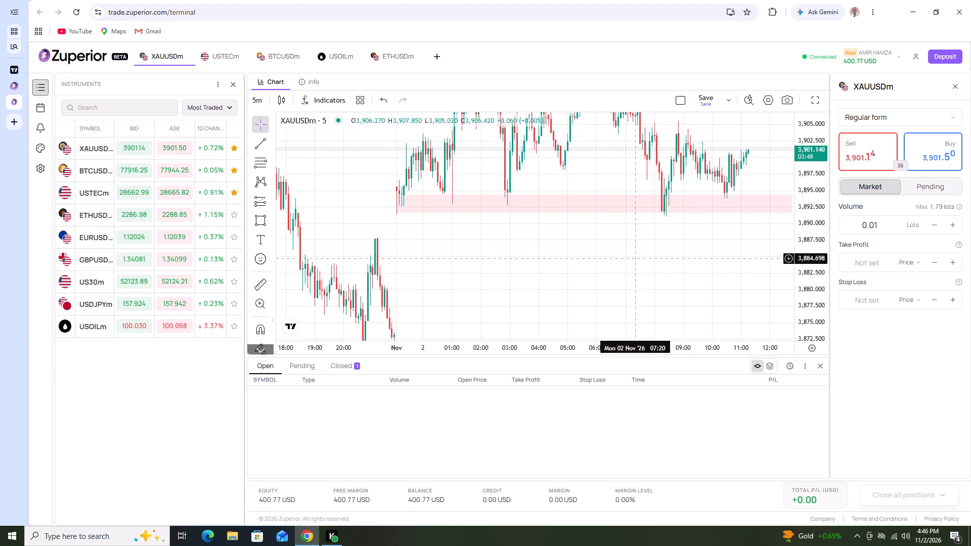
{"action": "left_click_drag", "start_coordinate": [630, 267], "coordinate": [588, 287]}
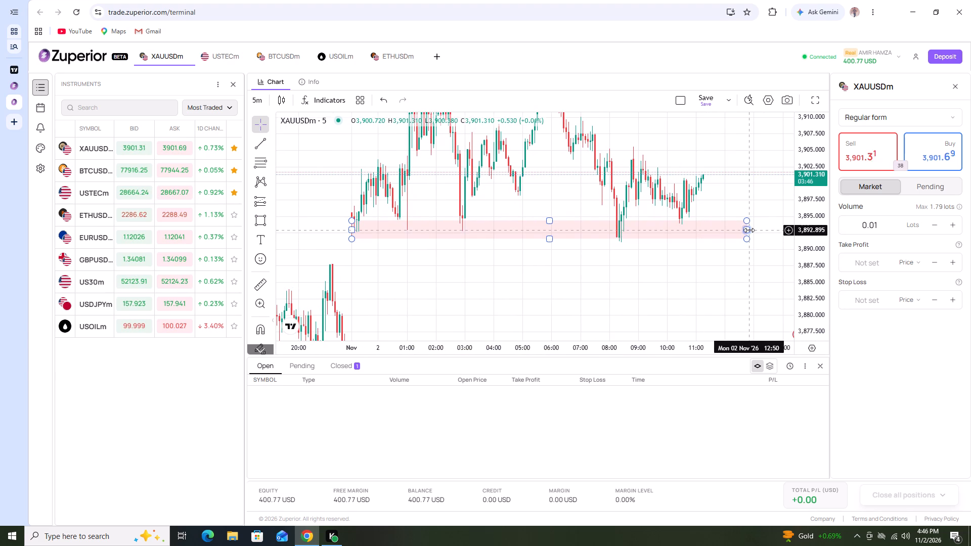
{"action": "left_click_drag", "start_coordinate": [748, 230], "coordinate": [774, 231]}
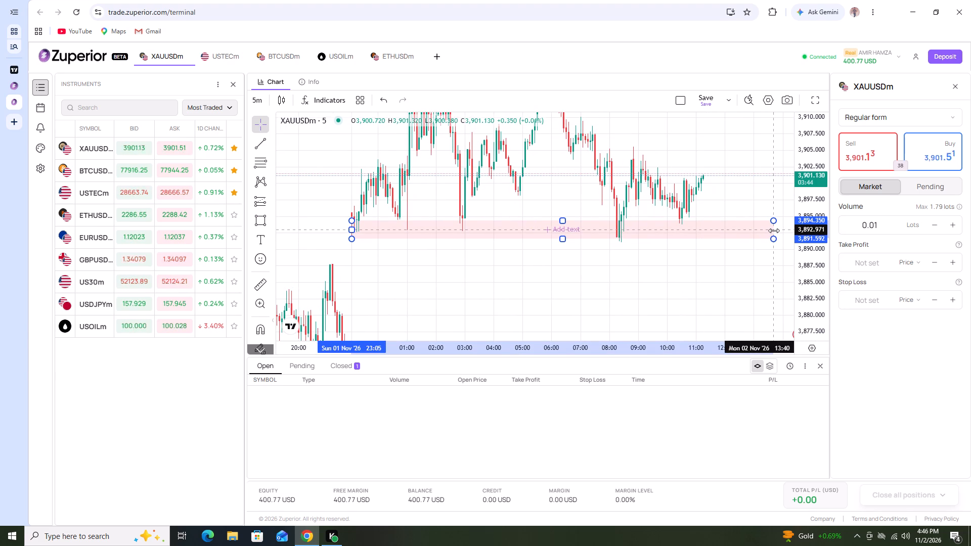
{"action": "left_click_drag", "start_coordinate": [774, 231], "coordinate": [783, 230]}
{"action": "left_click", "coordinate": [659, 276]}
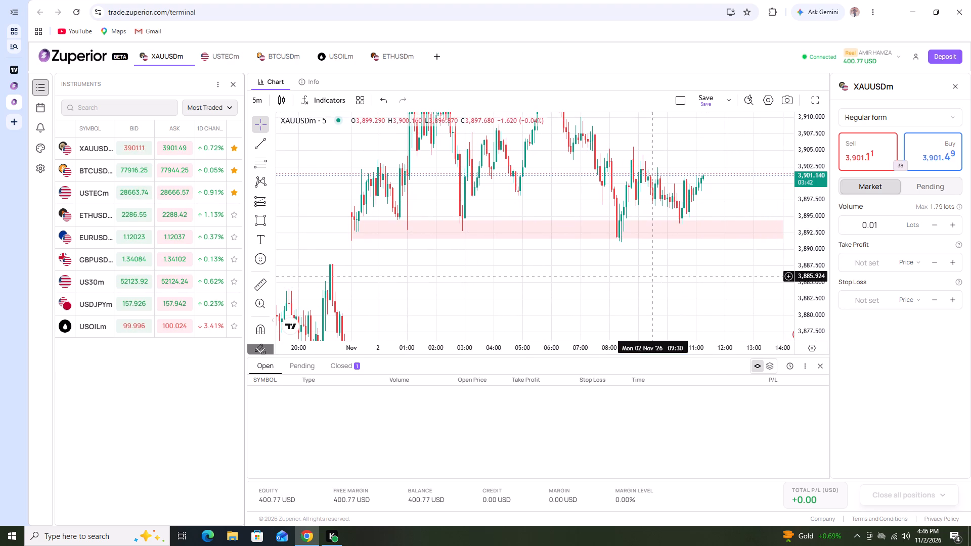
{"action": "left_click", "coordinate": [569, 221]}
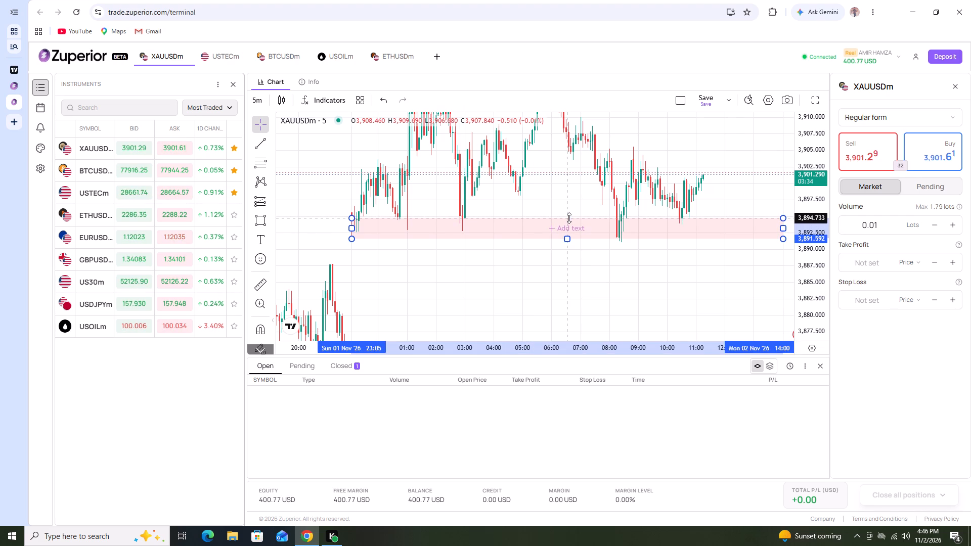
{"action": "left_click", "coordinate": [547, 282]}
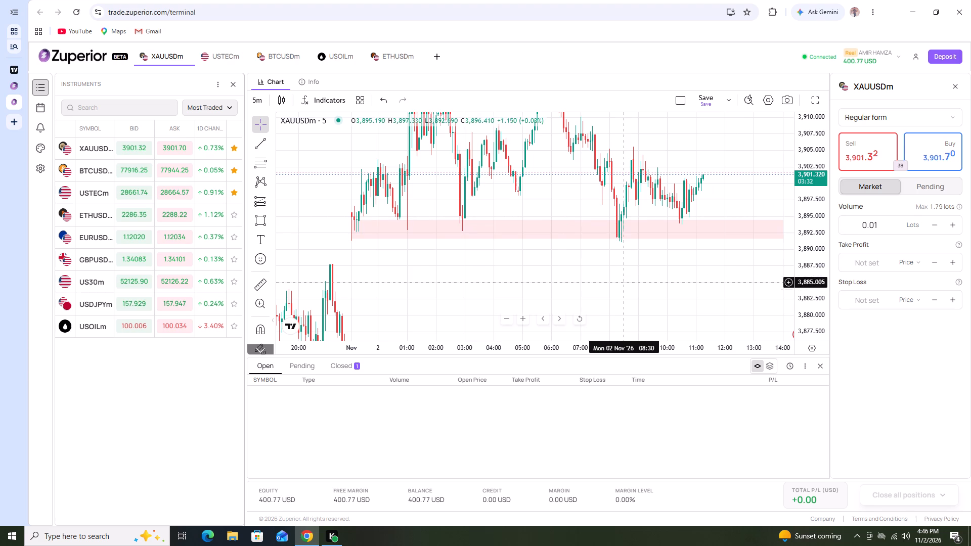
Switch to the TradingView chart and reshape the purple support zone to span about 3,892.2 to 3,894.84, from 04:45 to about 19:20.
{"action": "left_click", "coordinate": [31, 71]}
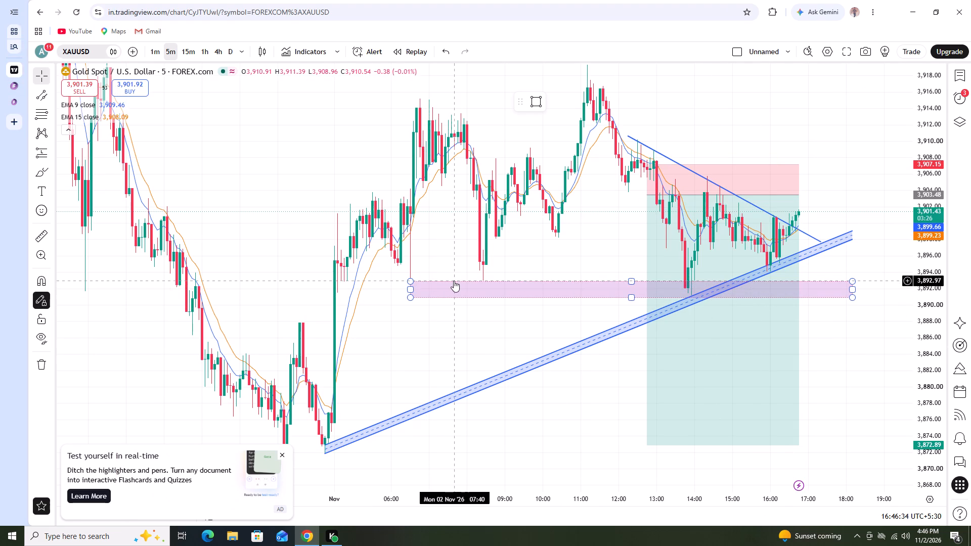
{"action": "left_click_drag", "start_coordinate": [454, 281], "coordinate": [387, 268]}
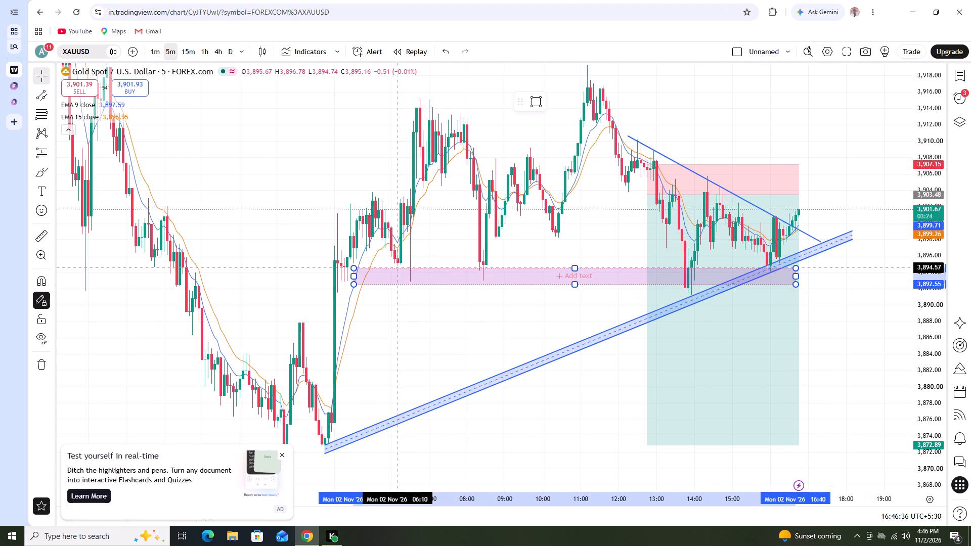
{"action": "left_click_drag", "start_coordinate": [387, 268], "coordinate": [389, 265]}
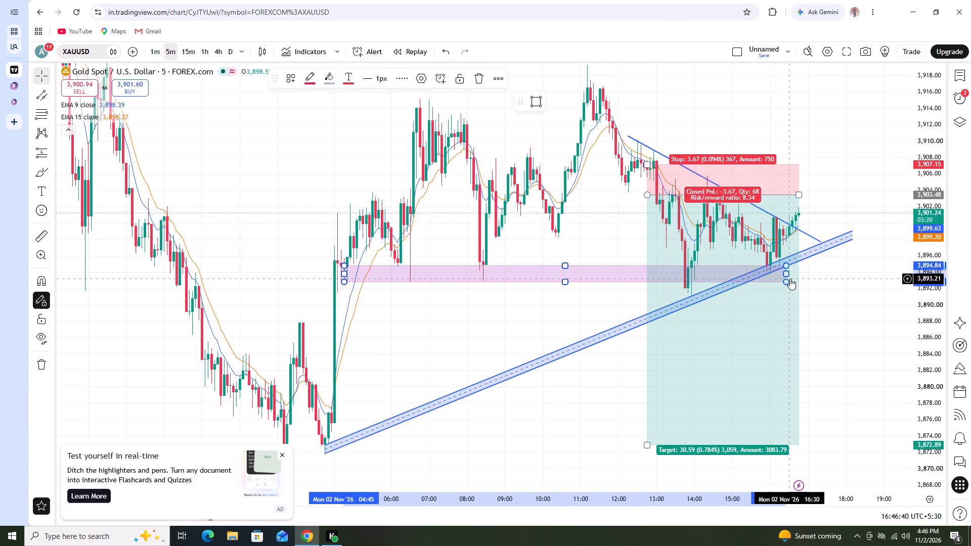
{"action": "left_click_drag", "start_coordinate": [786, 280], "coordinate": [865, 288]}
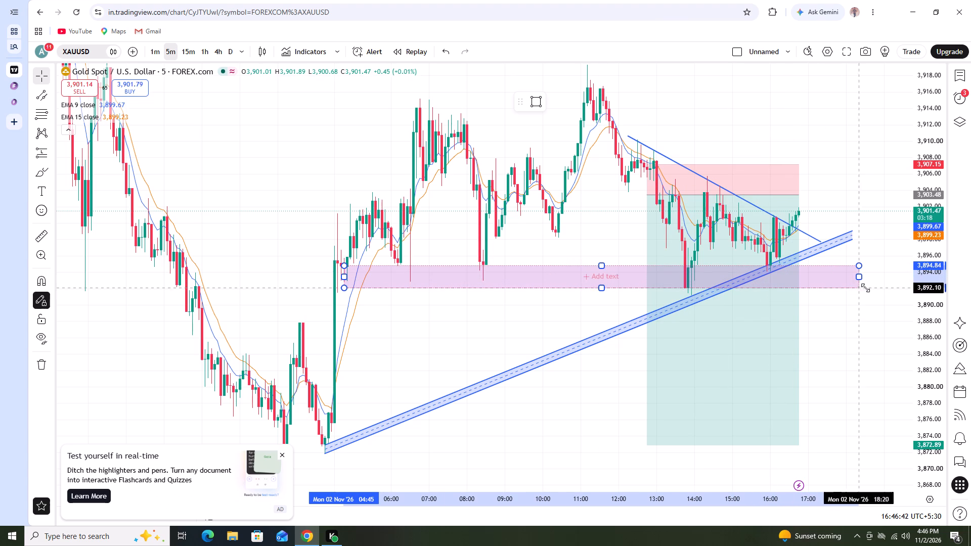
{"action": "left_click_drag", "start_coordinate": [865, 288], "coordinate": [897, 287]}
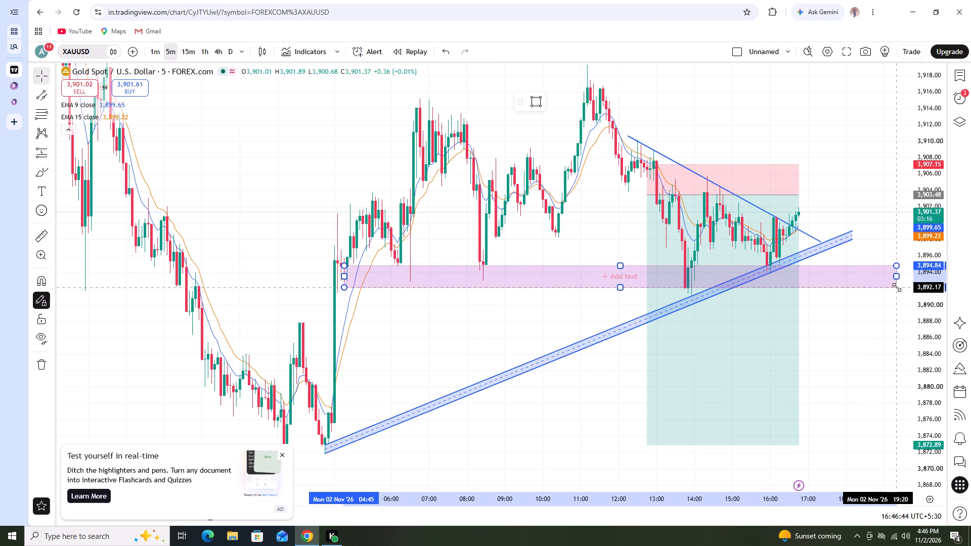
{"action": "left_click_drag", "start_coordinate": [897, 287], "coordinate": [899, 287]}
{"action": "left_click", "coordinate": [864, 328]}
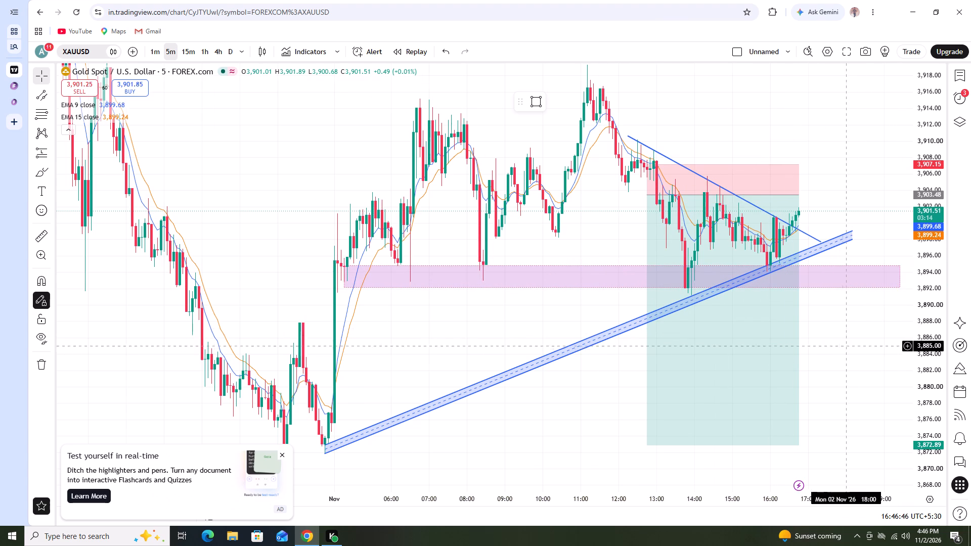
Delete the descending trendline over the short position's highs and dismiss the advertisement covering the chart.
{"action": "scroll", "coordinate": [848, 346], "scroll_direction": "up", "scroll_amount": 1}
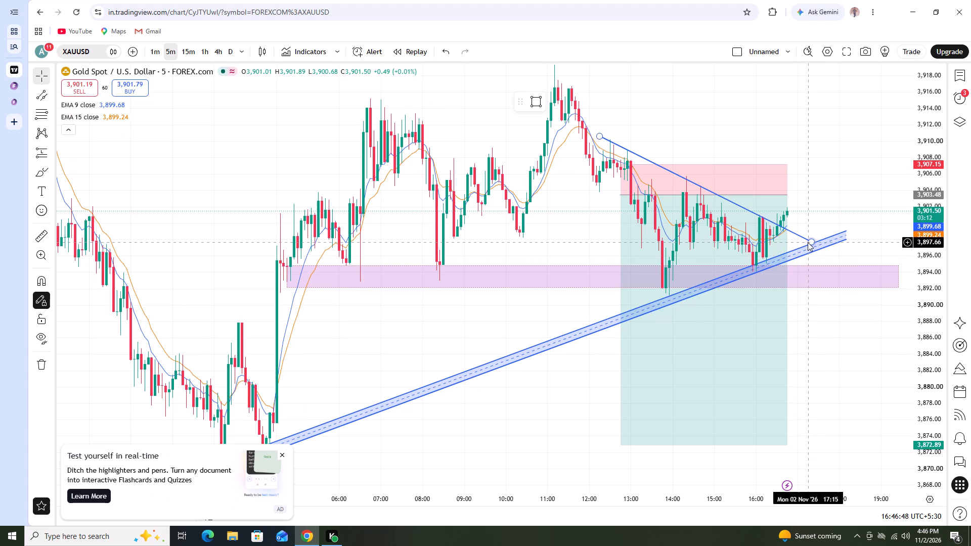
{"action": "left_click", "coordinate": [808, 242]}
{"action": "left_click", "coordinate": [462, 74]}
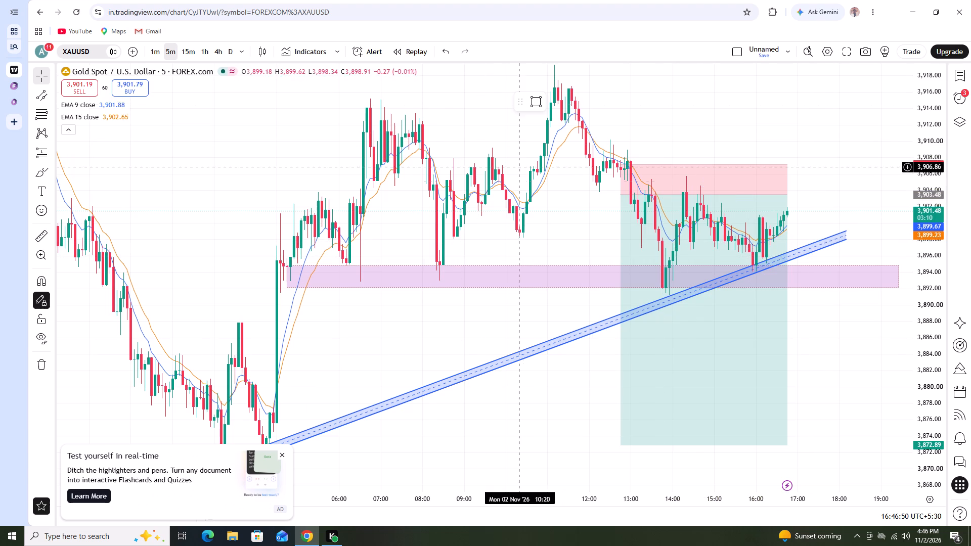
{"action": "left_click", "coordinate": [284, 451]}
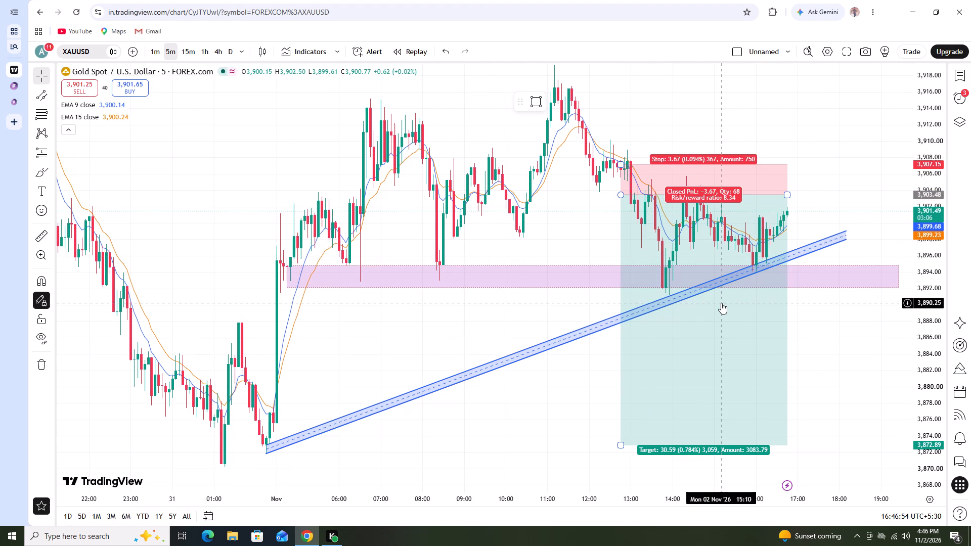
Extend the short position's end time to 17:45 on 02 Nov, keeping its entry, stop and target levels.
{"action": "scroll", "coordinate": [781, 184], "scroll_direction": "up", "scroll_amount": 2}
{"action": "scroll", "coordinate": [810, 183], "scroll_direction": "down", "scroll_amount": 2}
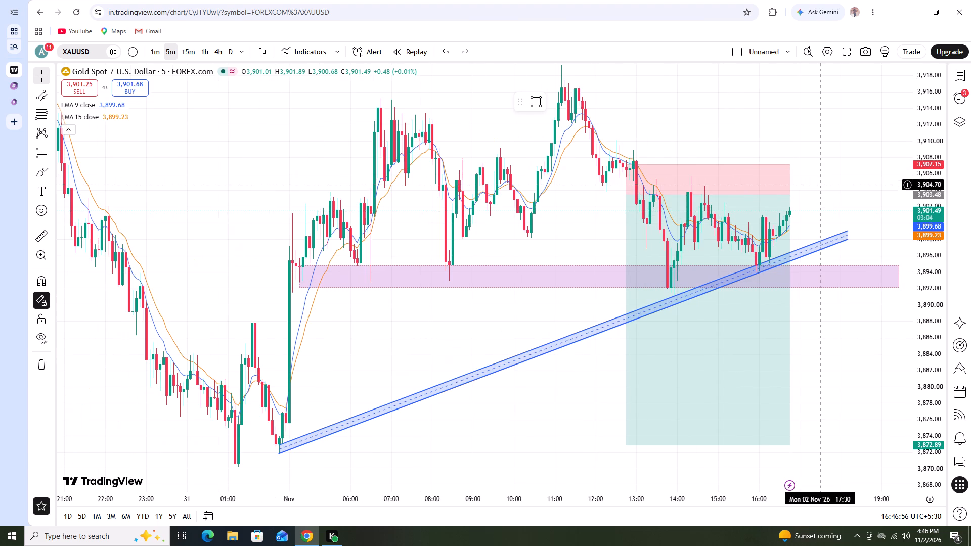
{"action": "scroll", "coordinate": [964, 217], "scroll_direction": "up", "scroll_amount": 1}
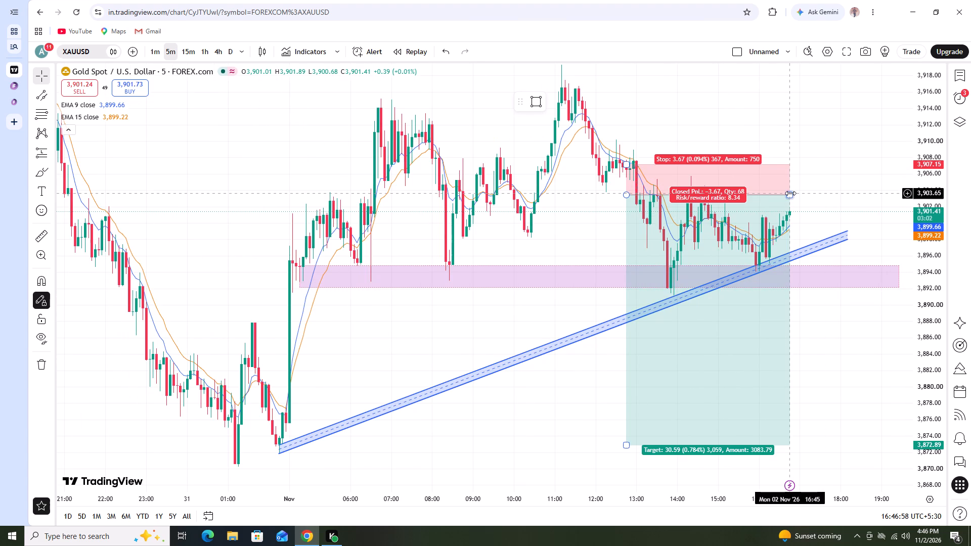
{"action": "left_click_drag", "start_coordinate": [790, 193], "coordinate": [829, 199]}
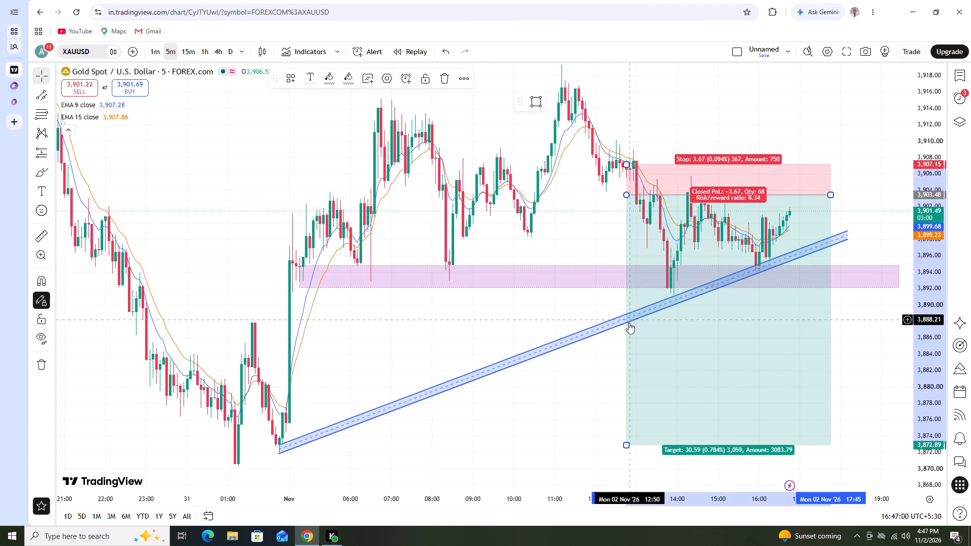
Extend the rising channel's end to 19:15 on 02 Nov, with its upper line at about 3,901.24.
{"action": "scroll", "coordinate": [583, 349], "scroll_direction": "down", "scroll_amount": 1}
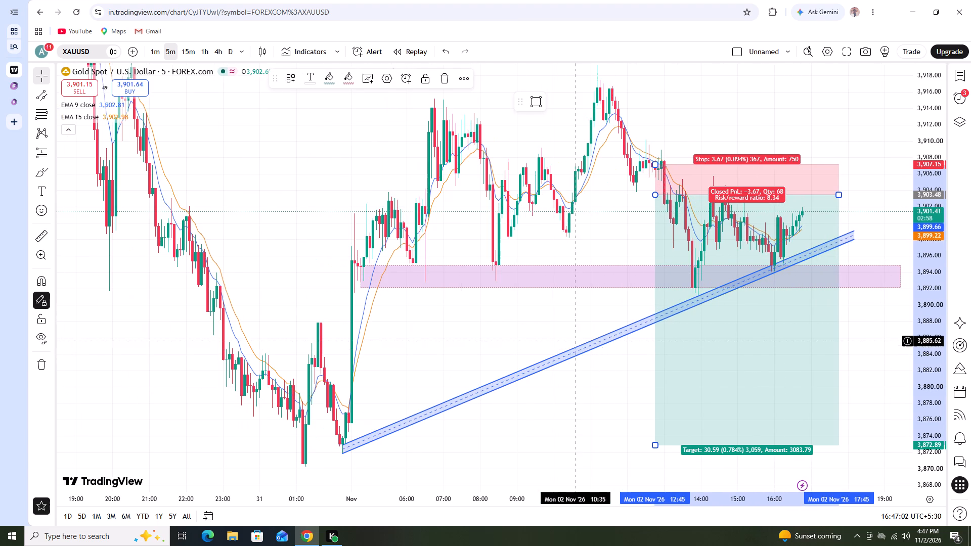
{"action": "scroll", "coordinate": [550, 334], "scroll_direction": "down", "scroll_amount": 1}
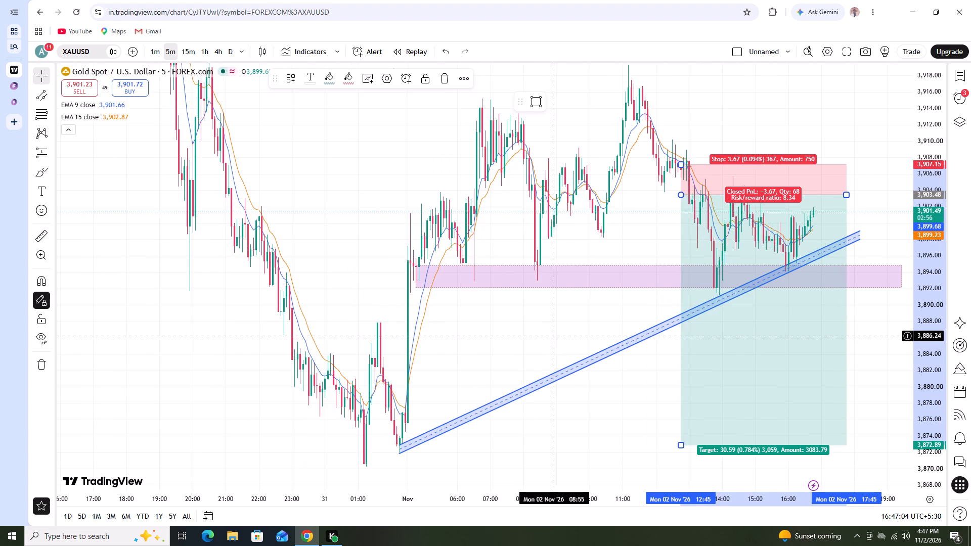
{"action": "scroll", "coordinate": [562, 337], "scroll_direction": "up", "scroll_amount": 2}
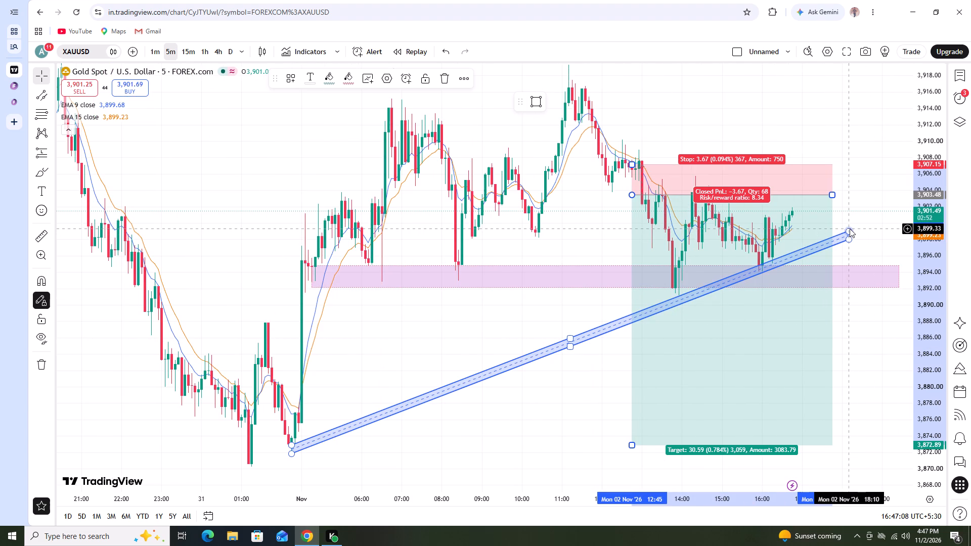
{"action": "left_click_drag", "start_coordinate": [850, 229], "coordinate": [881, 220]}
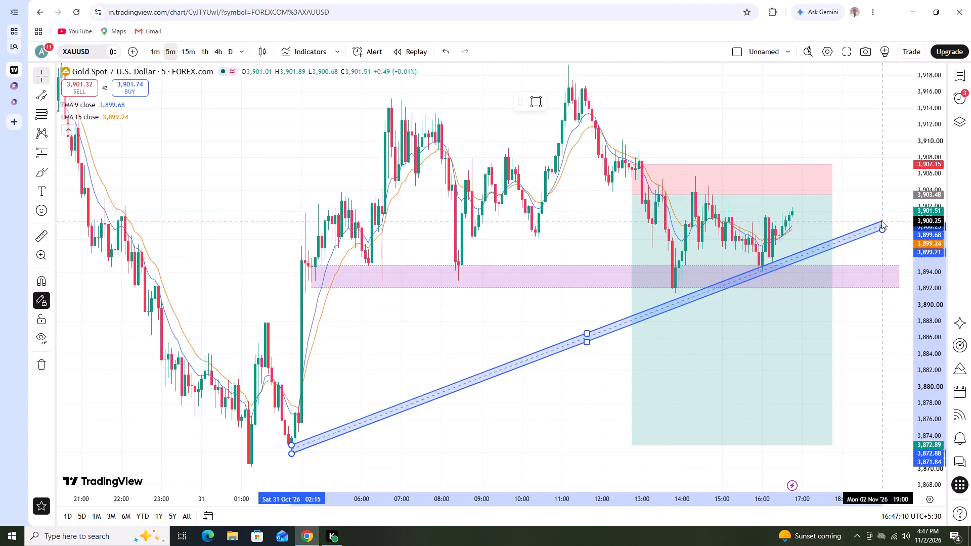
{"action": "left_click_drag", "start_coordinate": [881, 220], "coordinate": [891, 214]}
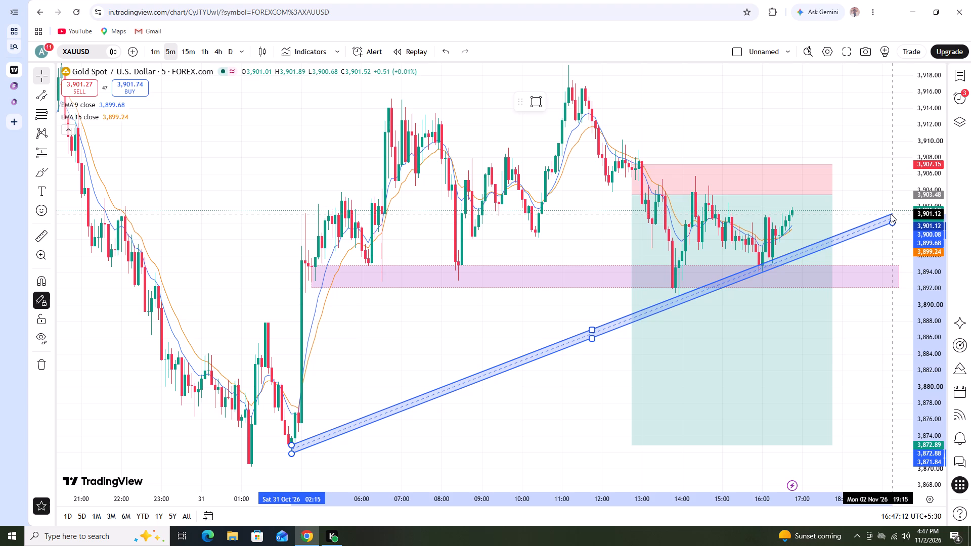
{"action": "left_click_drag", "start_coordinate": [891, 214], "coordinate": [892, 213]}
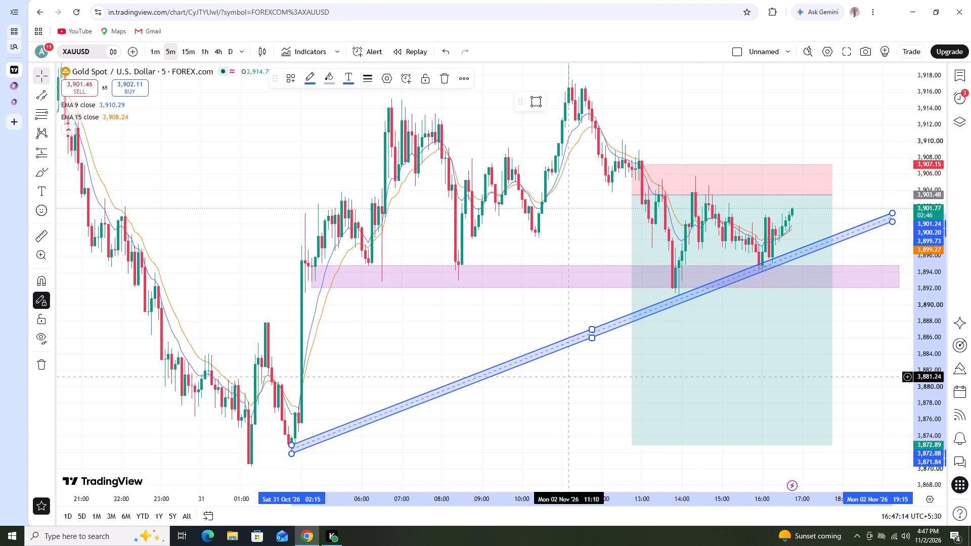
{"action": "left_click", "coordinate": [568, 377]}
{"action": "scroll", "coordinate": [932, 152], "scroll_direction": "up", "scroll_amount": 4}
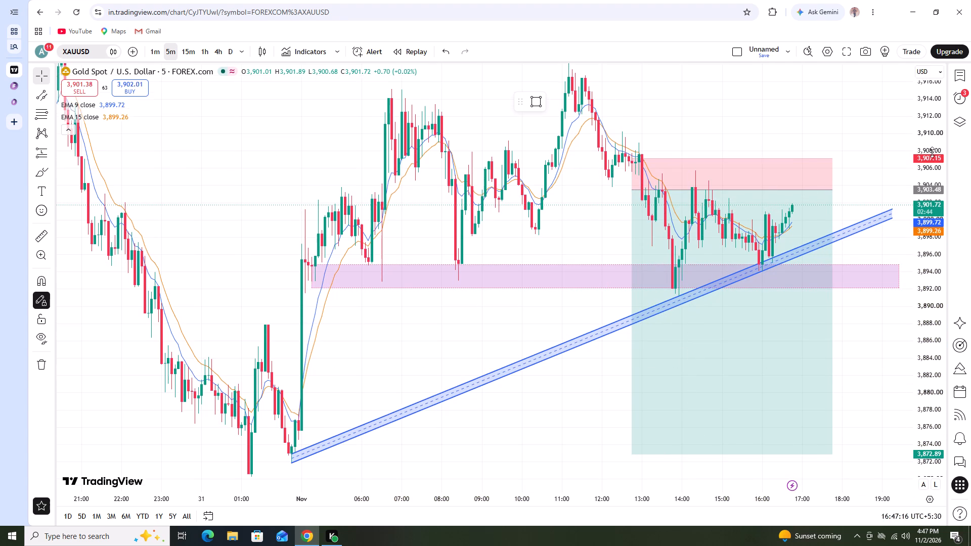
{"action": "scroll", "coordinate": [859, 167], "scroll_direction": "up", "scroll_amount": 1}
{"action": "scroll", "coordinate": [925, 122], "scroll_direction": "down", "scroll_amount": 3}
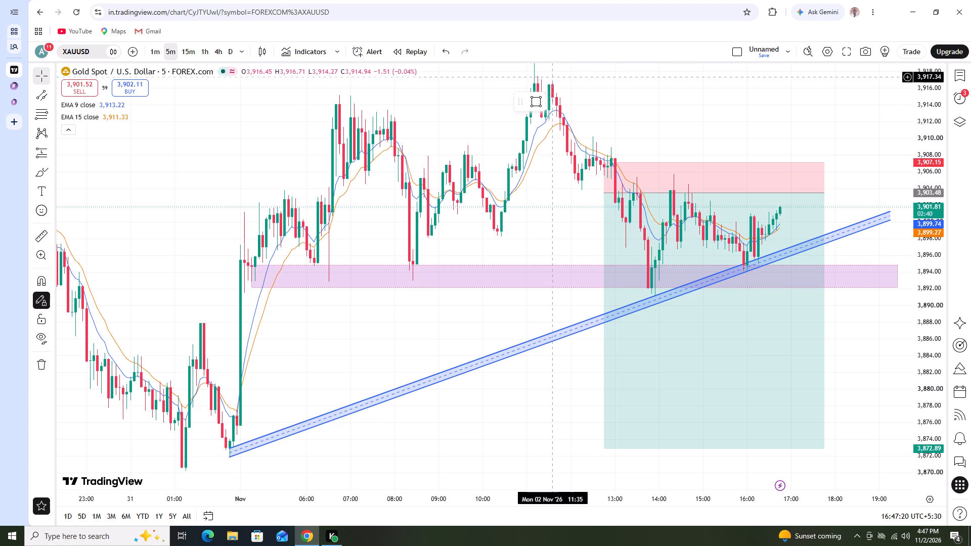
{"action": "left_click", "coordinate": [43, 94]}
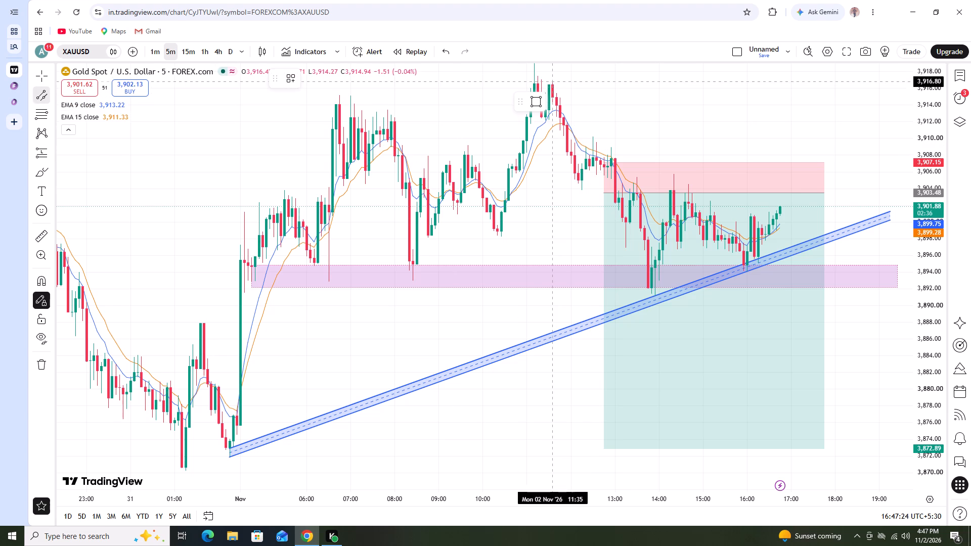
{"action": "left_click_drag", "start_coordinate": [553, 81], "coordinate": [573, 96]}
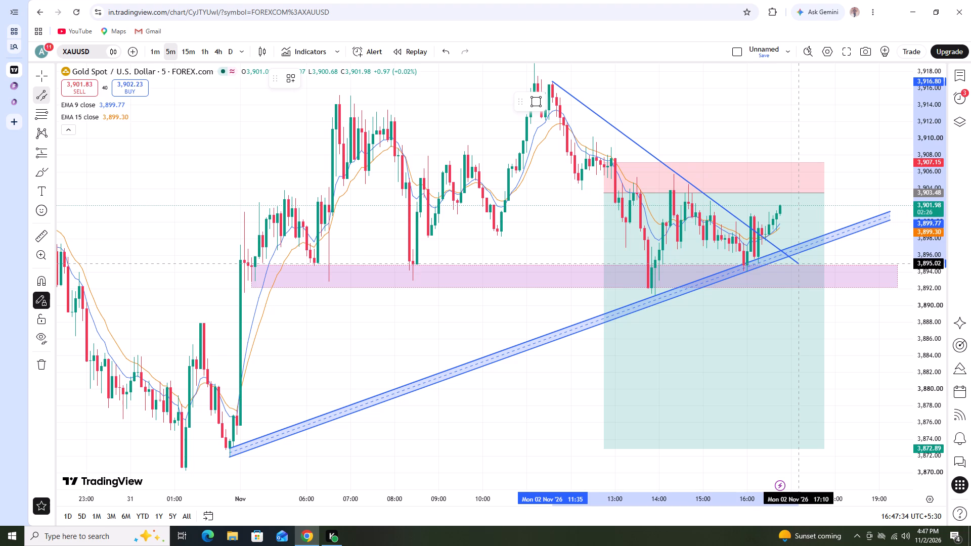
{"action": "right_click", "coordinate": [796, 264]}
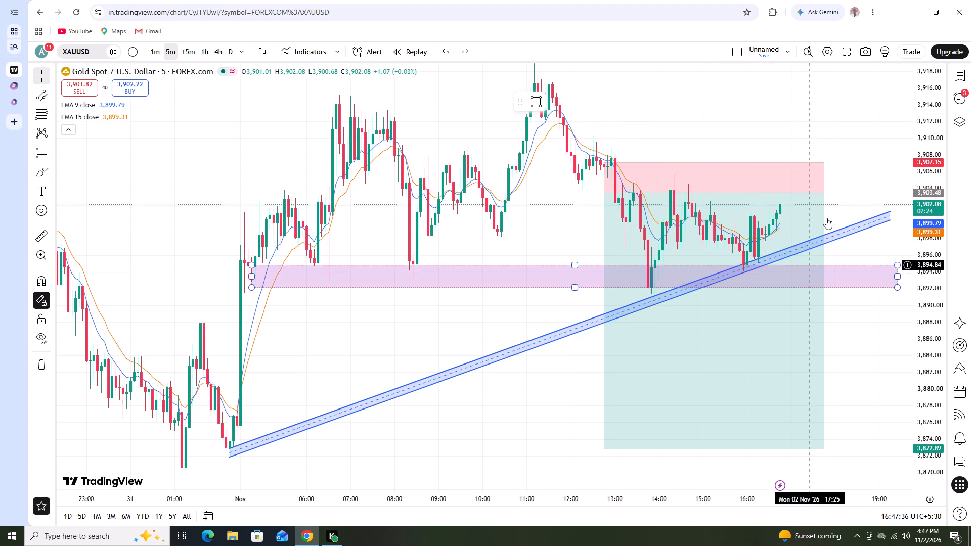
Switch to the 15-minute timeframe and extend the short position's end time to about 18:30 on 02 Nov.
{"action": "scroll", "coordinate": [924, 183], "scroll_direction": "up", "scroll_amount": 7}
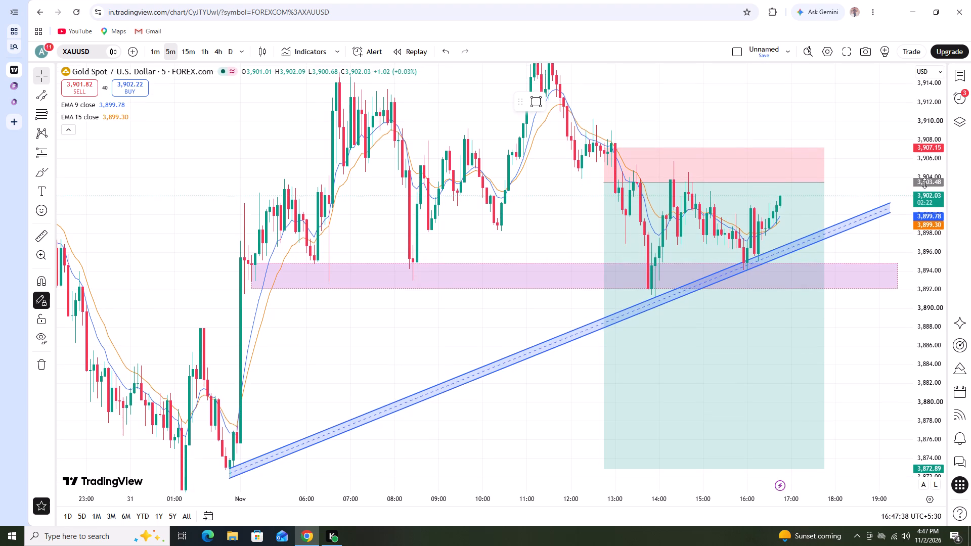
{"action": "scroll", "coordinate": [924, 183], "scroll_direction": "up", "scroll_amount": 2}
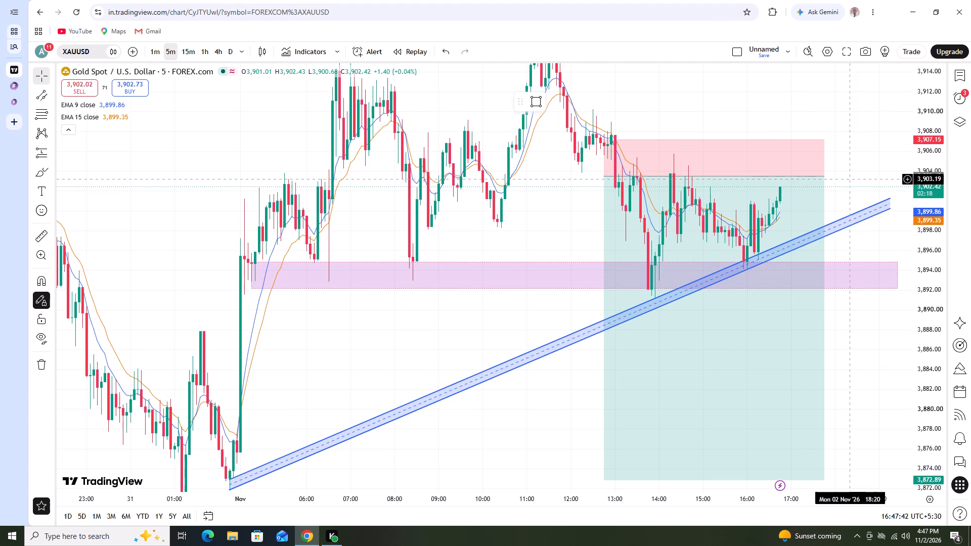
{"action": "scroll", "coordinate": [846, 185], "scroll_direction": "down", "scroll_amount": 1}
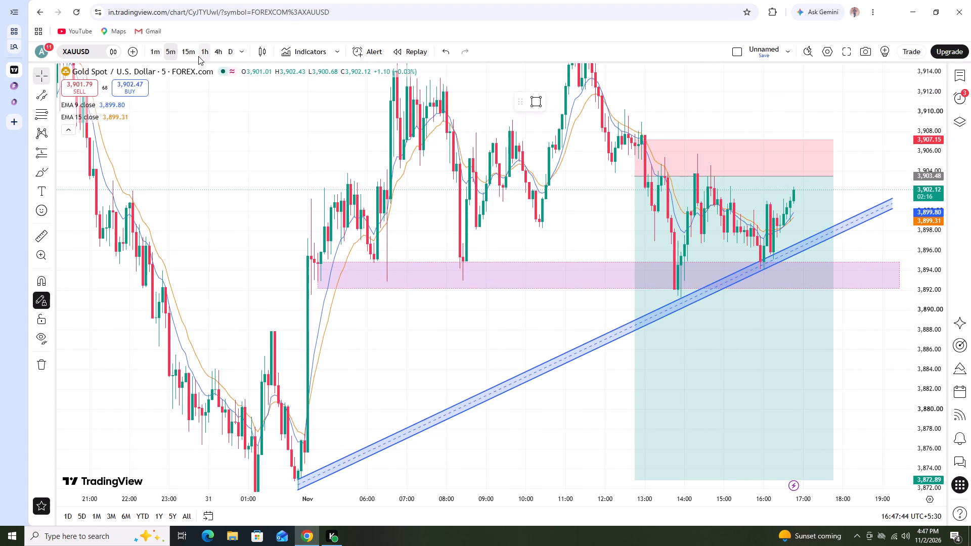
{"action": "left_click", "coordinate": [195, 53]}
{"action": "scroll", "coordinate": [748, 287], "scroll_direction": "up", "scroll_amount": 2}
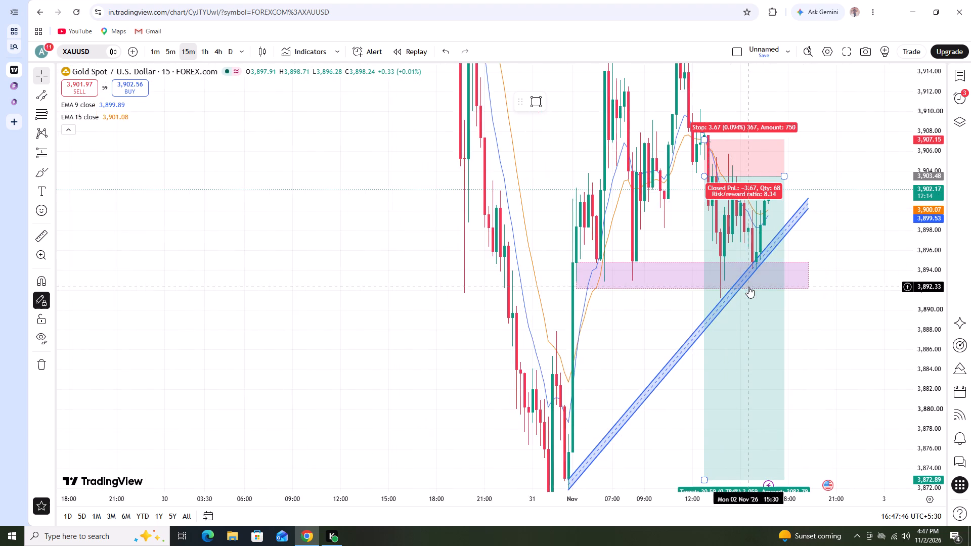
{"action": "scroll", "coordinate": [749, 287], "scroll_direction": "up", "scroll_amount": 2}
{"action": "scroll", "coordinate": [928, 191], "scroll_direction": "down", "scroll_amount": 4}
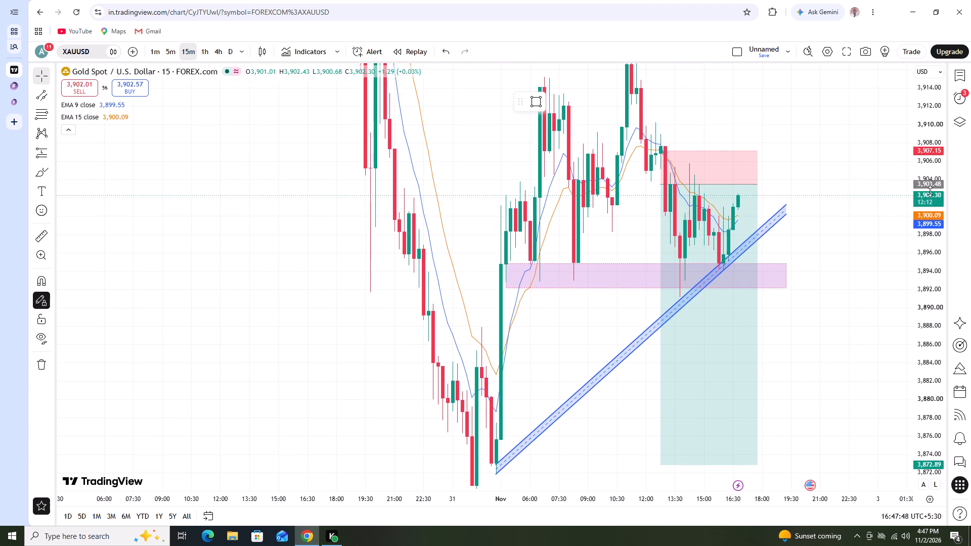
{"action": "scroll", "coordinate": [931, 191], "scroll_direction": "down", "scroll_amount": 4}
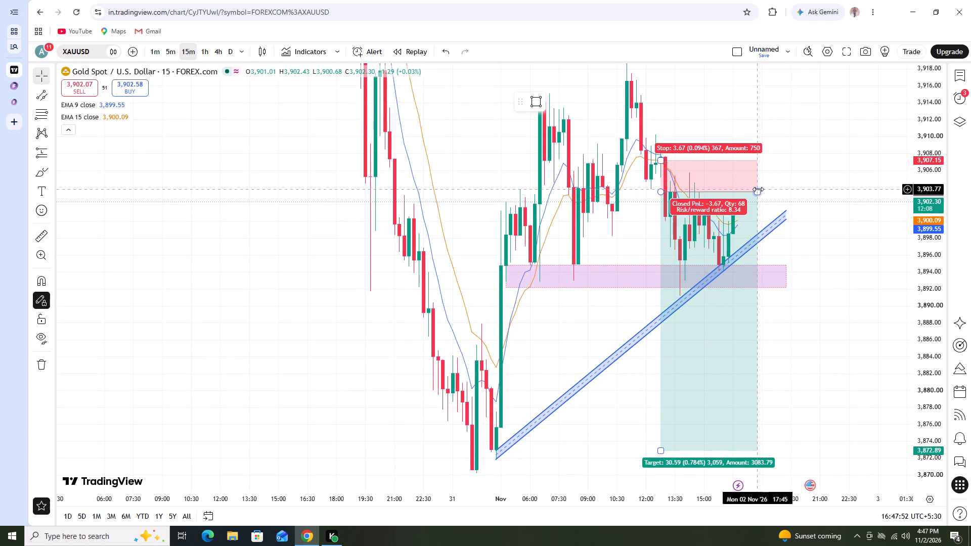
{"action": "left_click_drag", "start_coordinate": [758, 189], "coordinate": [770, 189]}
{"action": "left_click", "coordinate": [840, 162]}
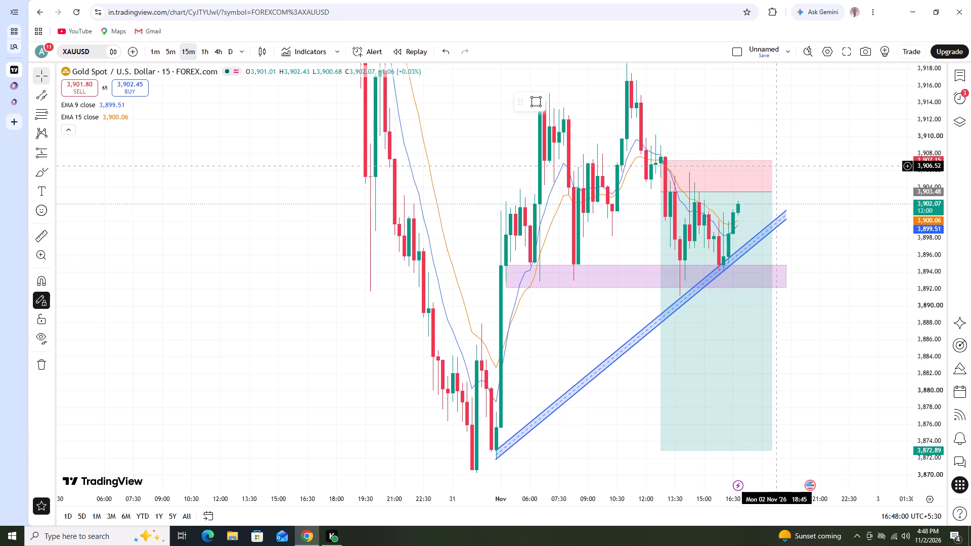
Examine the 1-hour chart around the purple zones, the falling channel and the recent rising channel with the short position.
{"action": "left_click", "coordinate": [206, 53]}
{"action": "scroll", "coordinate": [504, 212], "scroll_direction": "up", "scroll_amount": 2}
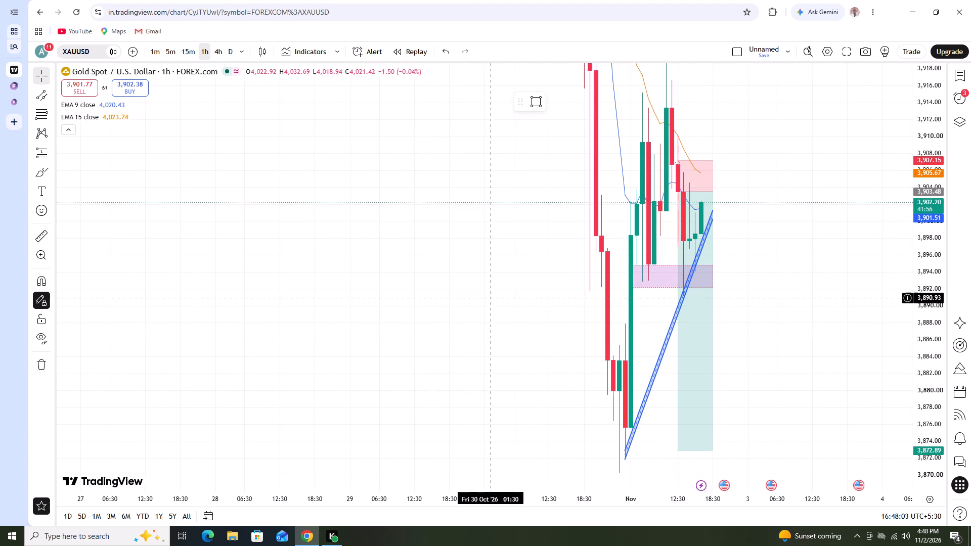
{"action": "left_click", "coordinate": [531, 467]}
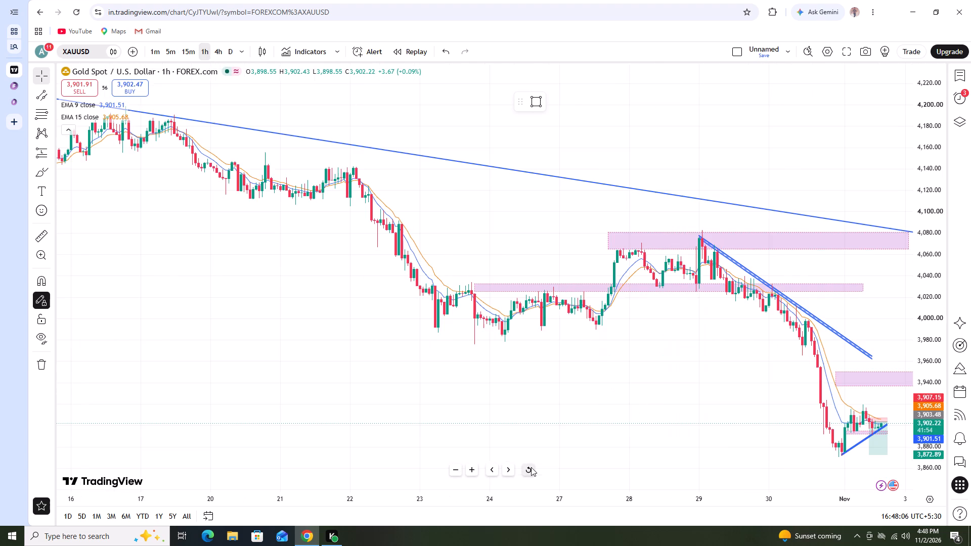
{"action": "scroll", "coordinate": [677, 429], "scroll_direction": "up", "scroll_amount": 3}
{"action": "scroll", "coordinate": [929, 418], "scroll_direction": "up", "scroll_amount": 11}
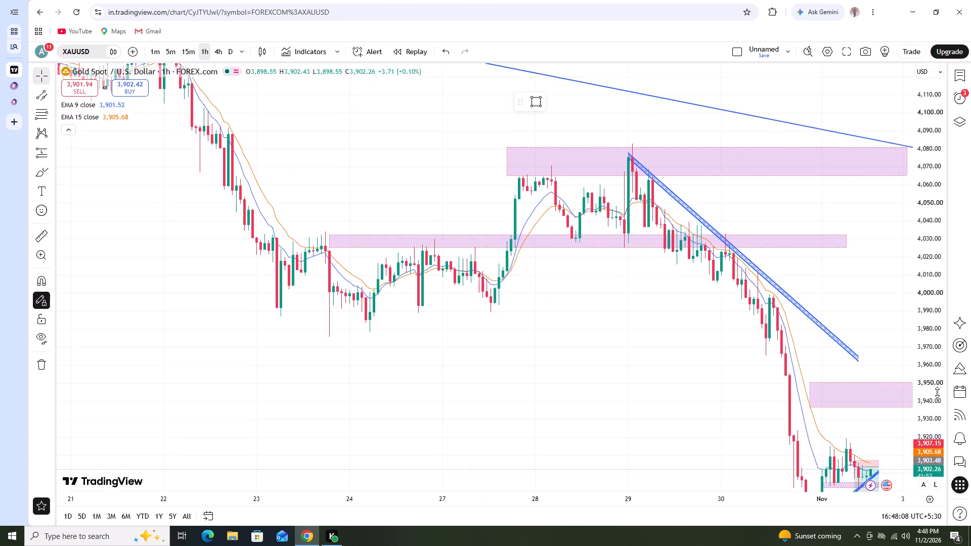
{"action": "left_click_drag", "start_coordinate": [891, 377], "coordinate": [852, 218]}
{"action": "scroll", "coordinate": [887, 357], "scroll_direction": "up", "scroll_amount": 2}
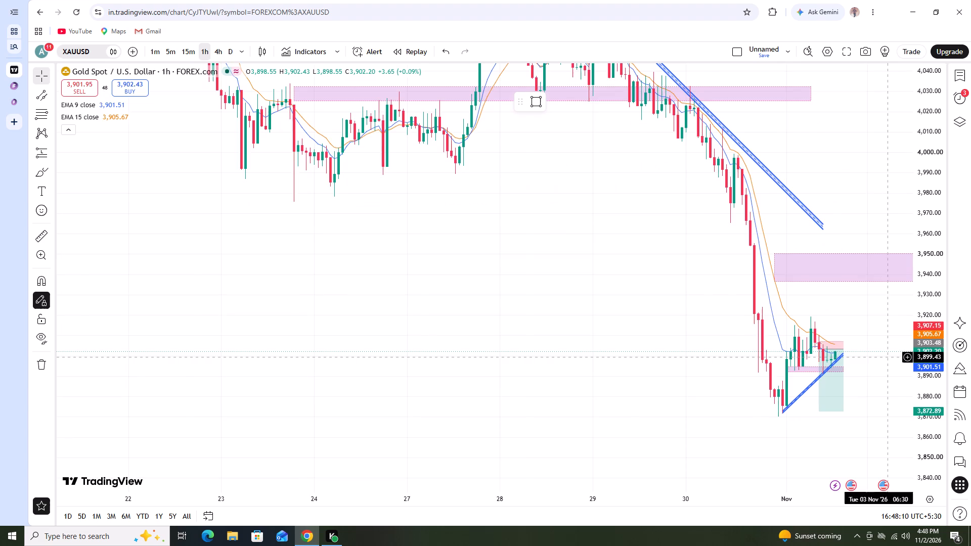
{"action": "scroll", "coordinate": [935, 287], "scroll_direction": "up", "scroll_amount": 19}
{"action": "left_click_drag", "start_coordinate": [876, 350], "coordinate": [881, 358]}
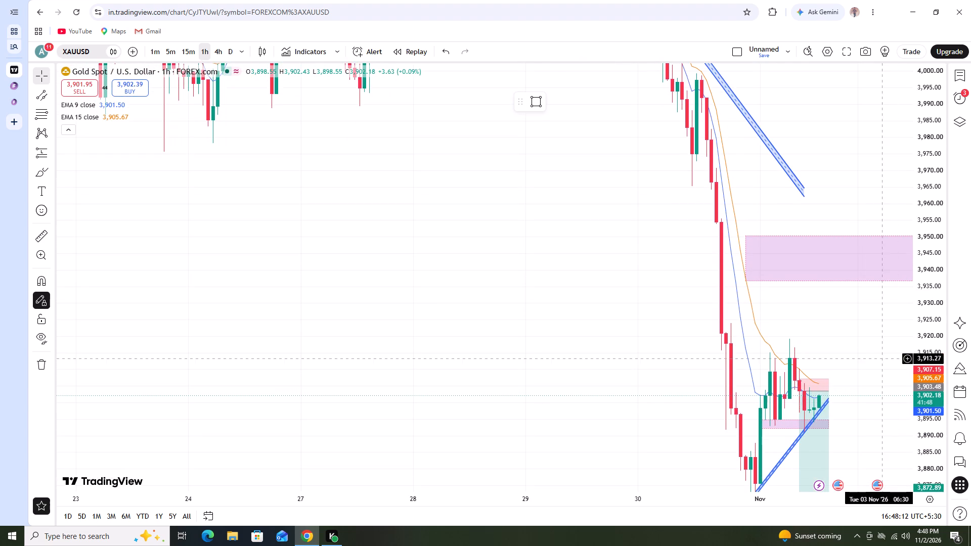
{"action": "left_click_drag", "start_coordinate": [881, 358], "coordinate": [869, 256]}
{"action": "scroll", "coordinate": [929, 257], "scroll_direction": "up", "scroll_amount": 9}
{"action": "scroll", "coordinate": [867, 365], "scroll_direction": "up", "scroll_amount": 2}
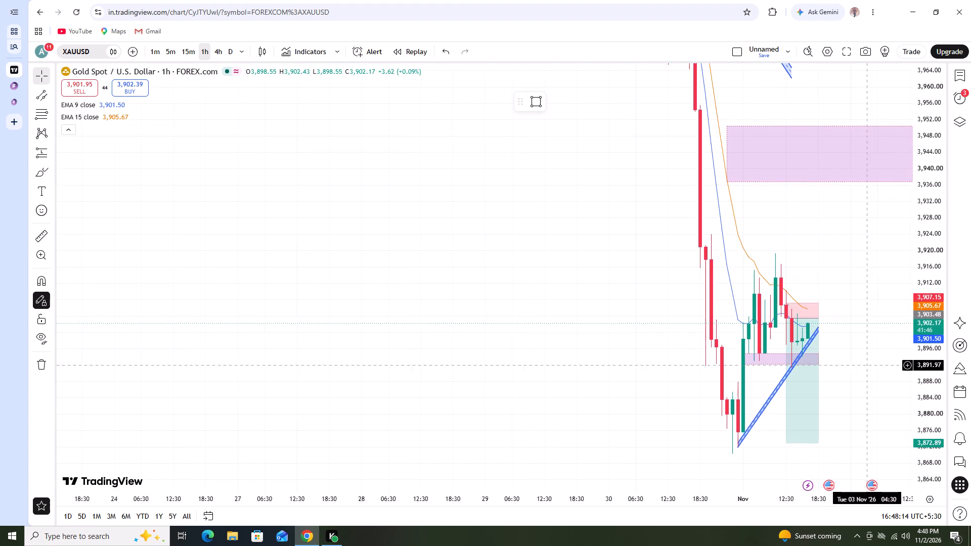
{"action": "scroll", "coordinate": [864, 354], "scroll_direction": "up", "scroll_amount": 1}
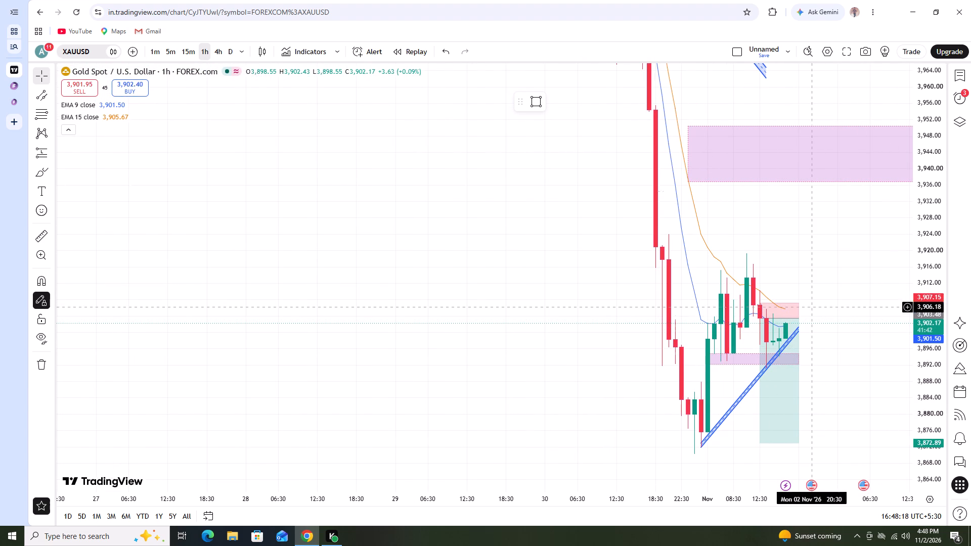
Return to the 5-minute timeframe, reset the chart view and examine price between the rising channel and the purple zone overhead.
{"action": "left_click", "coordinate": [172, 50]}
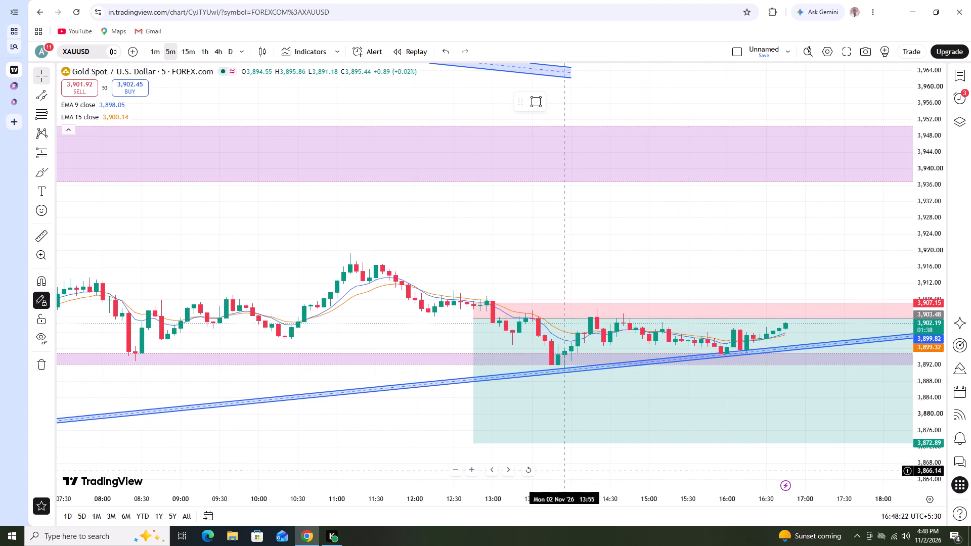
{"action": "left_click", "coordinate": [530, 470]}
{"action": "scroll", "coordinate": [729, 459], "scroll_direction": "down", "scroll_amount": 1}
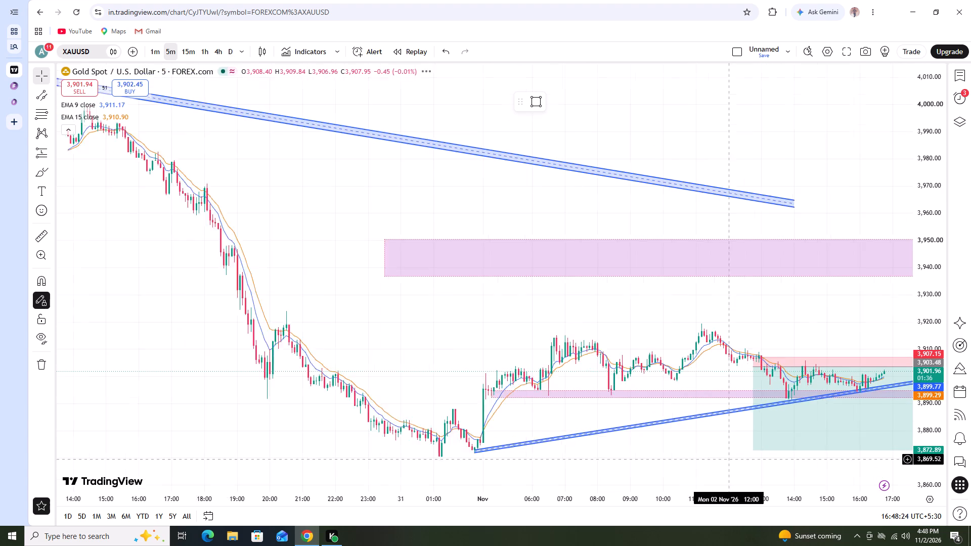
{"action": "scroll", "coordinate": [729, 459], "scroll_direction": "down", "scroll_amount": 1}
{"action": "left_click_drag", "start_coordinate": [733, 456], "coordinate": [568, 405]}
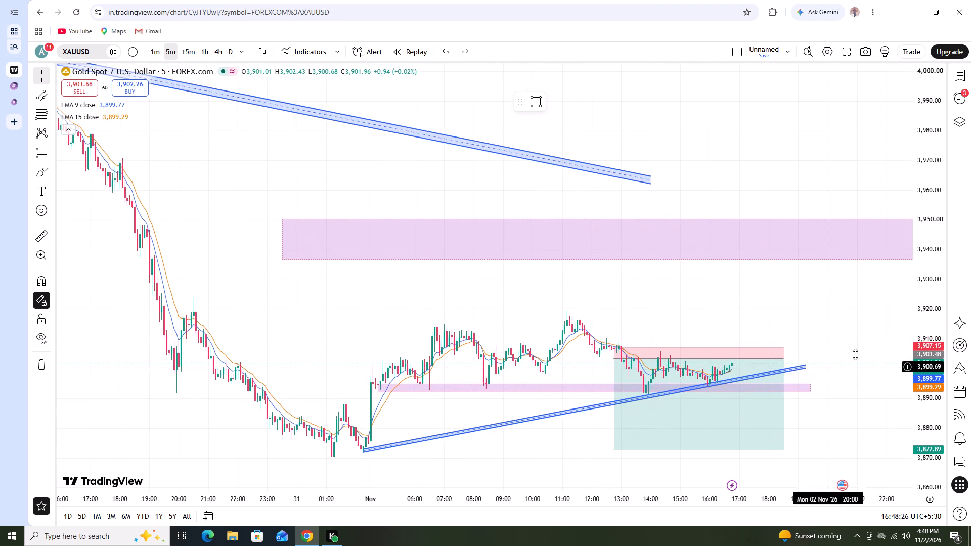
{"action": "scroll", "coordinate": [929, 335], "scroll_direction": "up", "scroll_amount": 11}
{"action": "left_click_drag", "start_coordinate": [864, 343], "coordinate": [871, 267]}
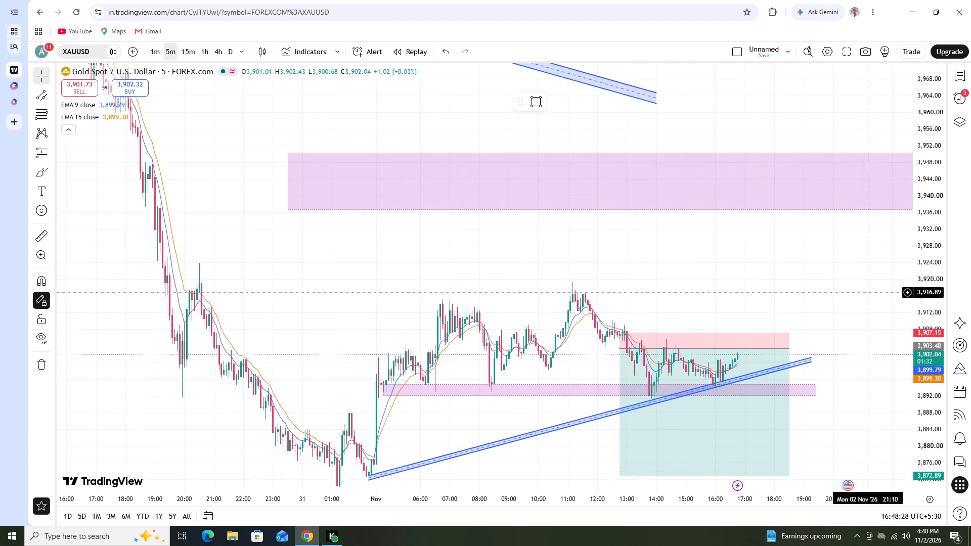
Draw a rectangle zone over the recent highs from about 3,923.51 to 3,915.30, spanning 20:35 on 30 Oct to 22:00 on 02 Nov.
{"action": "left_click_drag", "start_coordinate": [871, 267], "coordinate": [879, 243]}
{"action": "scroll", "coordinate": [924, 277], "scroll_direction": "up", "scroll_amount": 9}
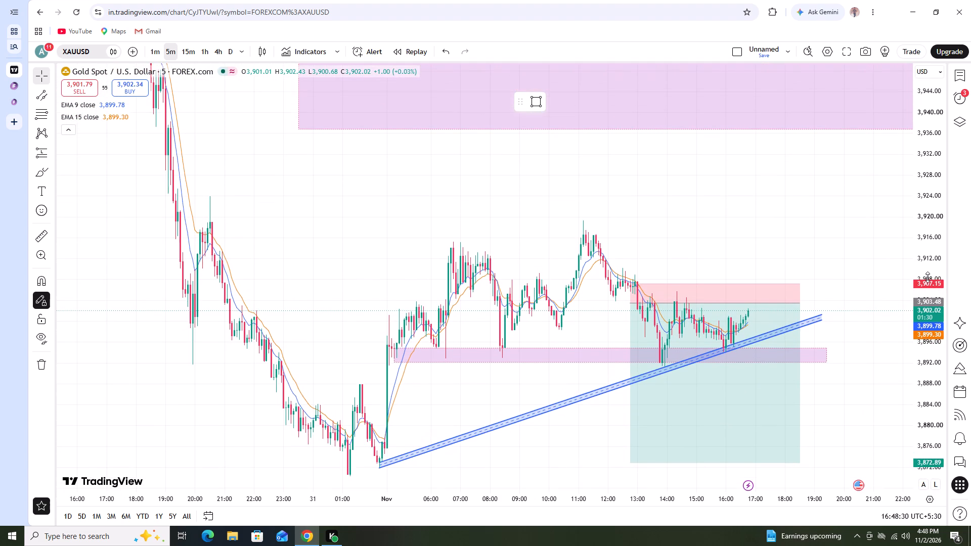
{"action": "scroll", "coordinate": [928, 277], "scroll_direction": "up", "scroll_amount": 8}
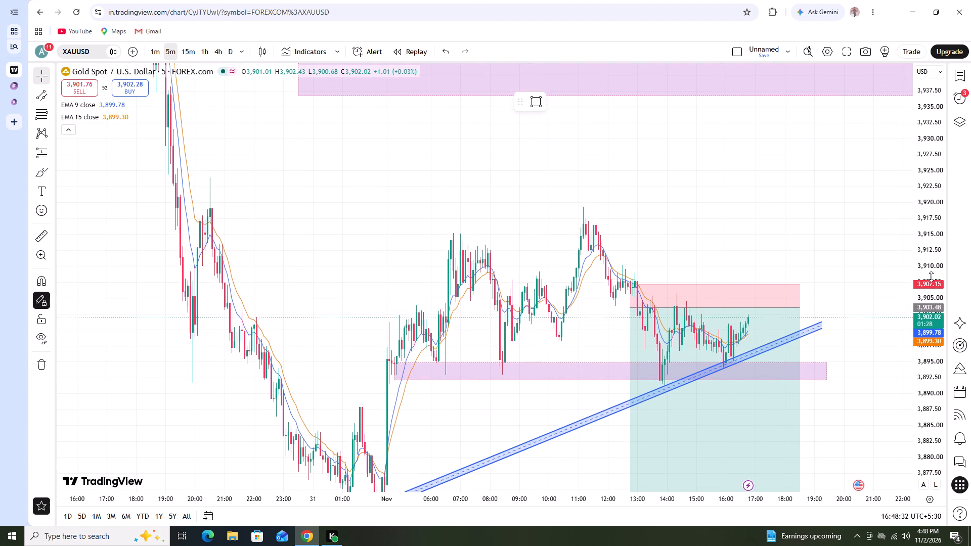
{"action": "scroll", "coordinate": [931, 277], "scroll_direction": "up", "scroll_amount": 1}
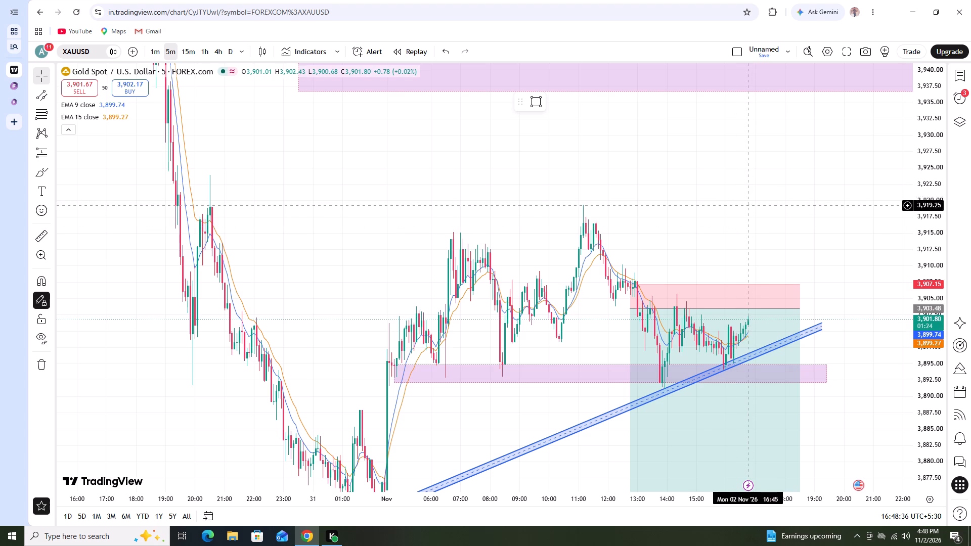
{"action": "left_click", "coordinate": [541, 107]}
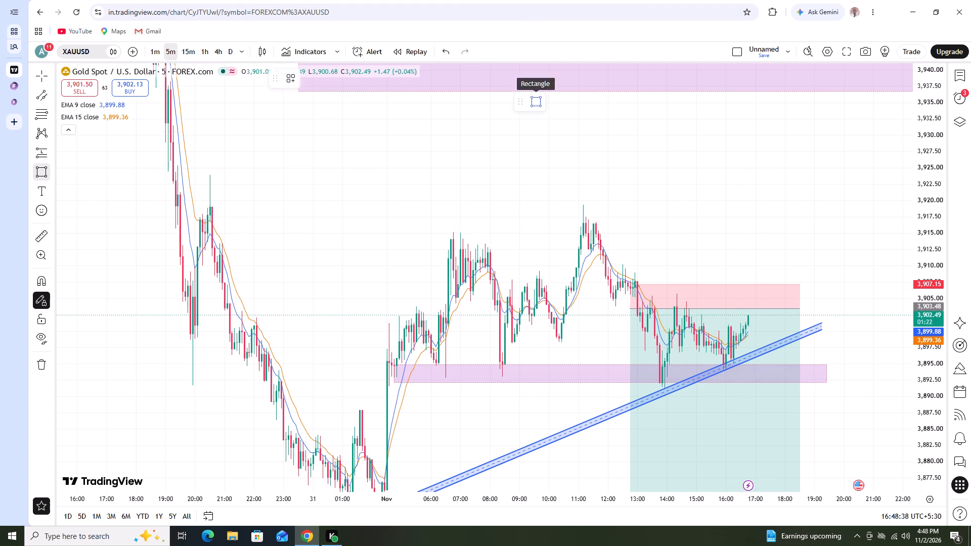
{"action": "left_click_drag", "start_coordinate": [211, 177], "coordinate": [237, 208]}
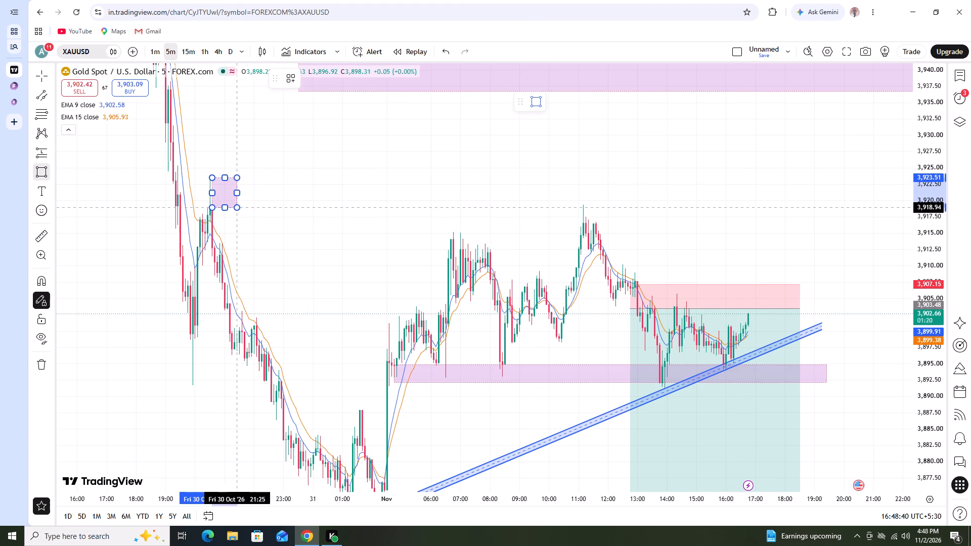
{"action": "left_click_drag", "start_coordinate": [237, 208], "coordinate": [264, 213]}
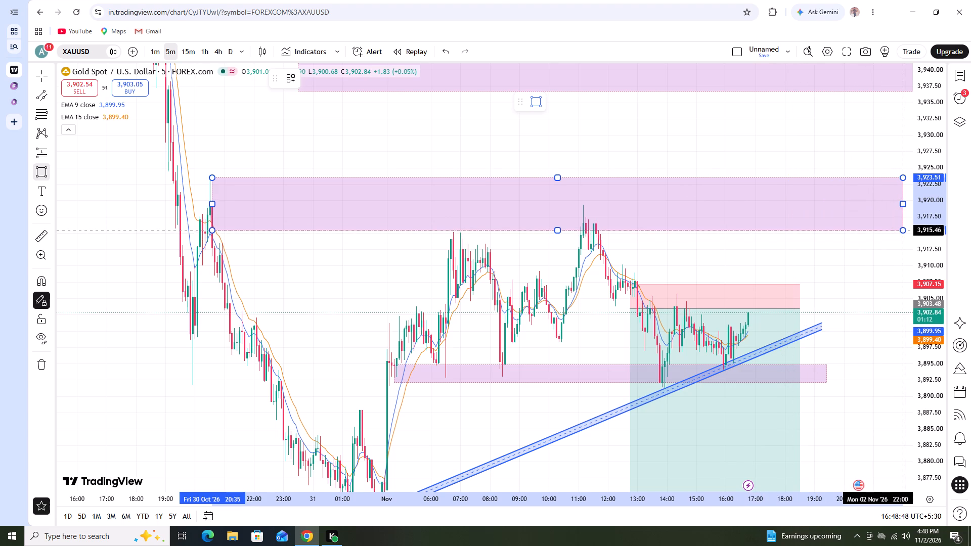
{"action": "left_click", "coordinate": [902, 231]}
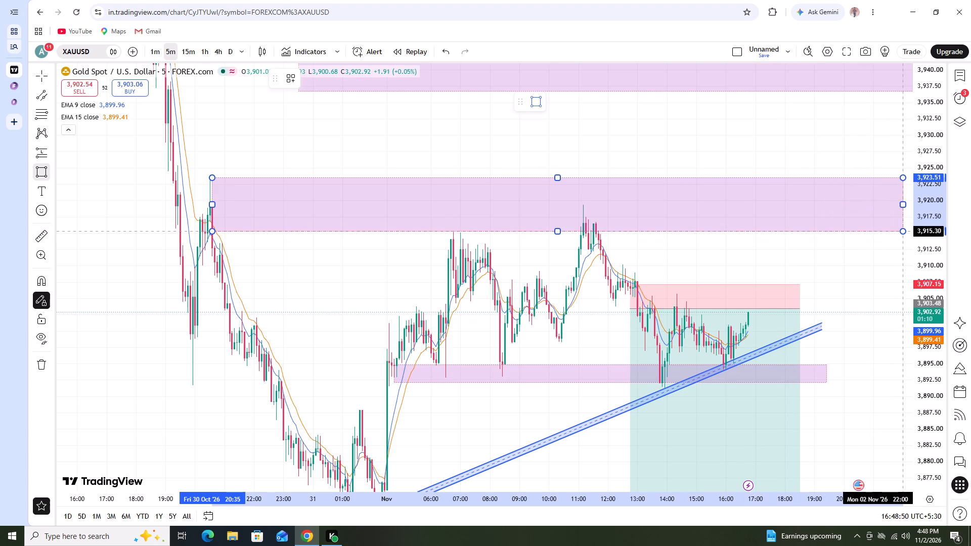
{"action": "right_click", "coordinate": [366, 264]}
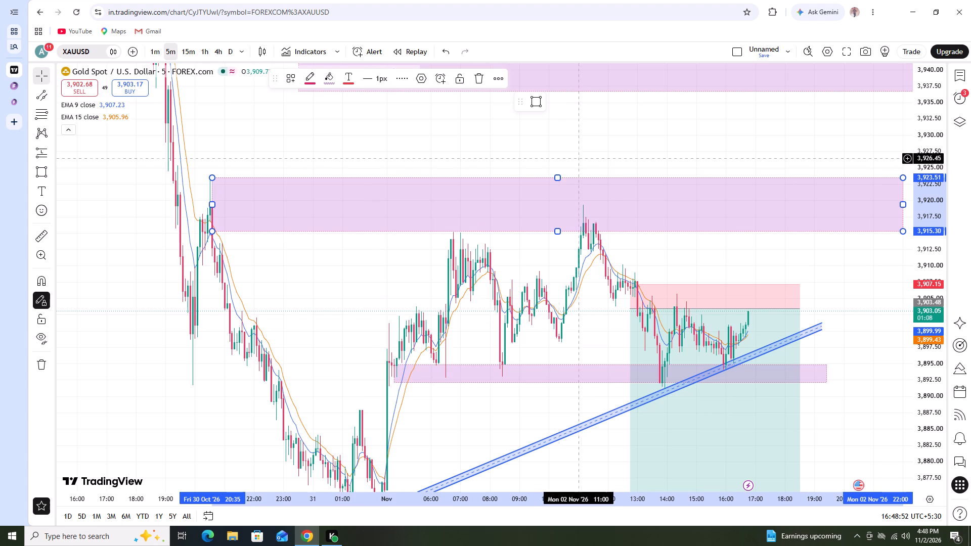
Lower the new resistance zone's upper edge to about 3,919.79 and shorten its start to 06:10 on 02 Nov.
{"action": "left_click_drag", "start_coordinate": [560, 177], "coordinate": [562, 195]}
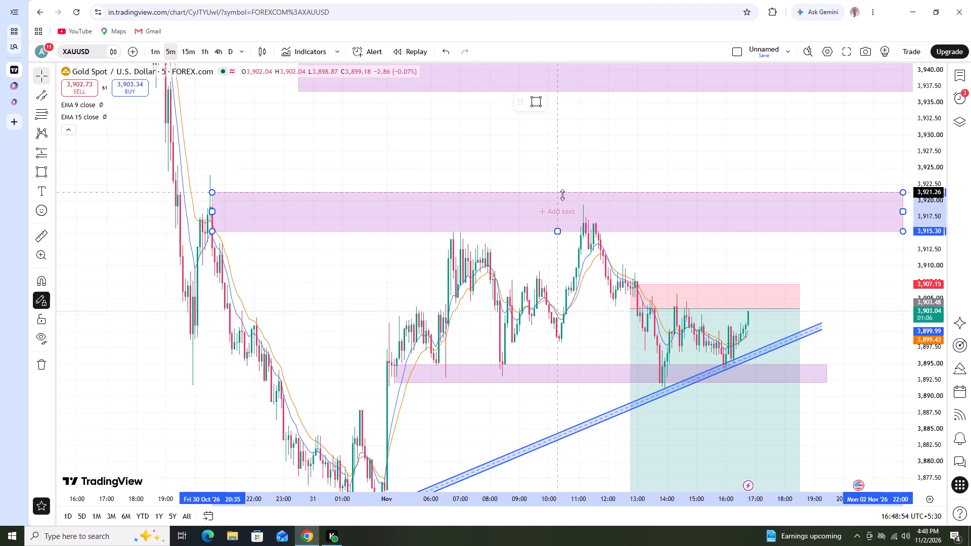
{"action": "left_click_drag", "start_coordinate": [562, 195], "coordinate": [564, 202]}
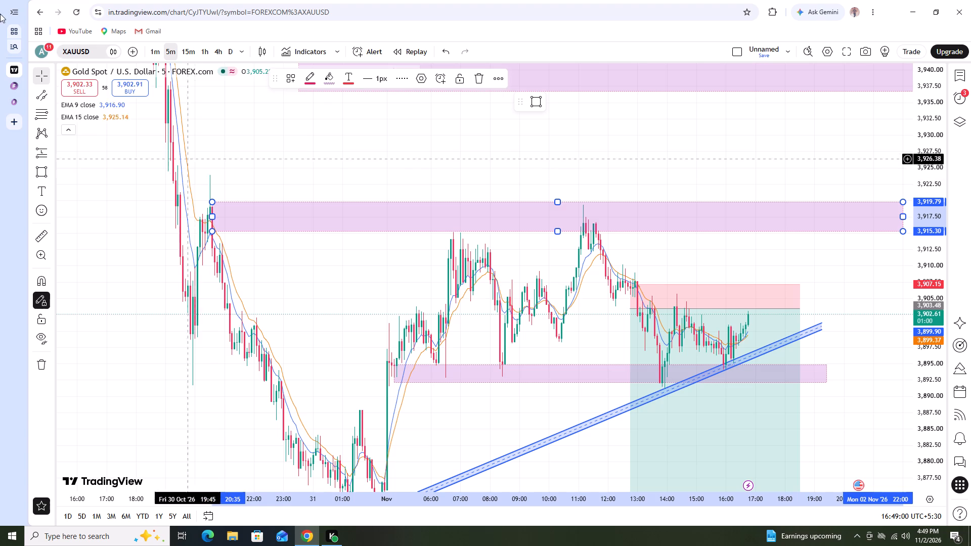
{"action": "left_click_drag", "start_coordinate": [212, 215], "coordinate": [421, 234]}
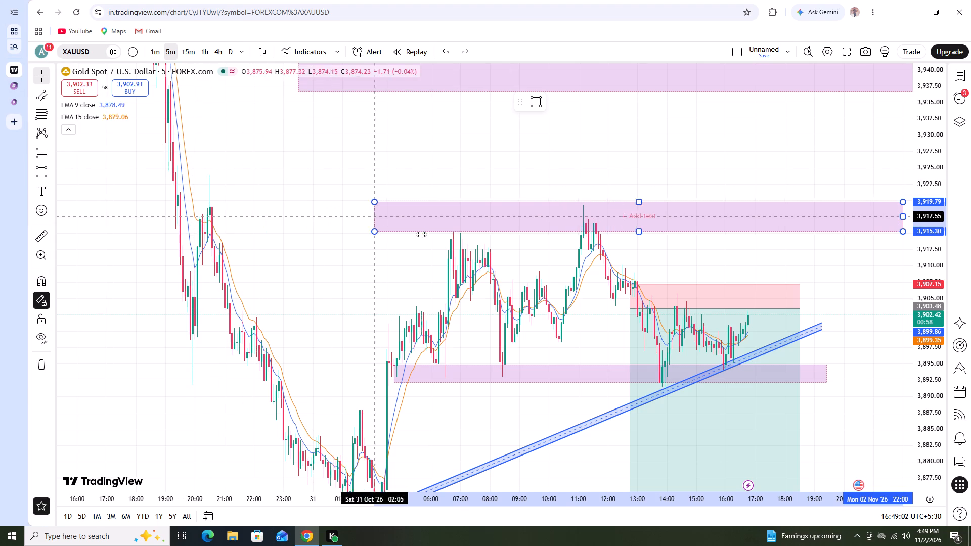
{"action": "left_click_drag", "start_coordinate": [421, 234], "coordinate": [431, 240]}
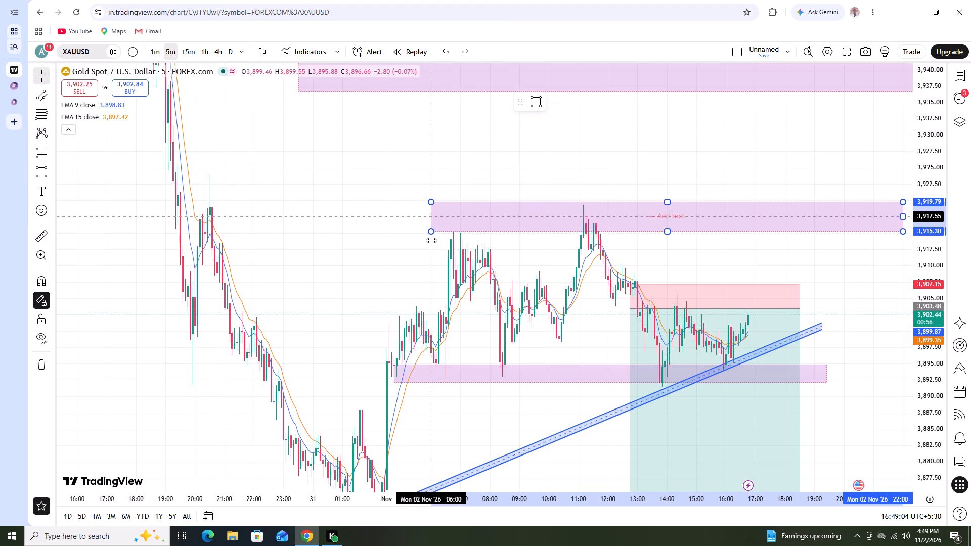
{"action": "left_click_drag", "start_coordinate": [431, 240], "coordinate": [436, 240]}
{"action": "left_click", "coordinate": [394, 245]}
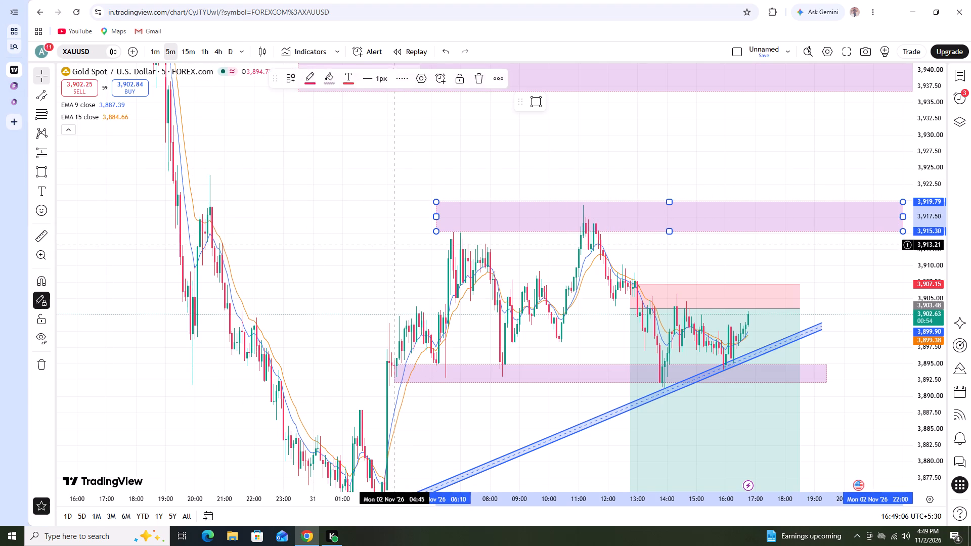
Examine 5-minute price action between the new resistance zone, the short position, the rising channel and the lower support zone.
{"action": "left_click_drag", "start_coordinate": [372, 245], "coordinate": [309, 239]}
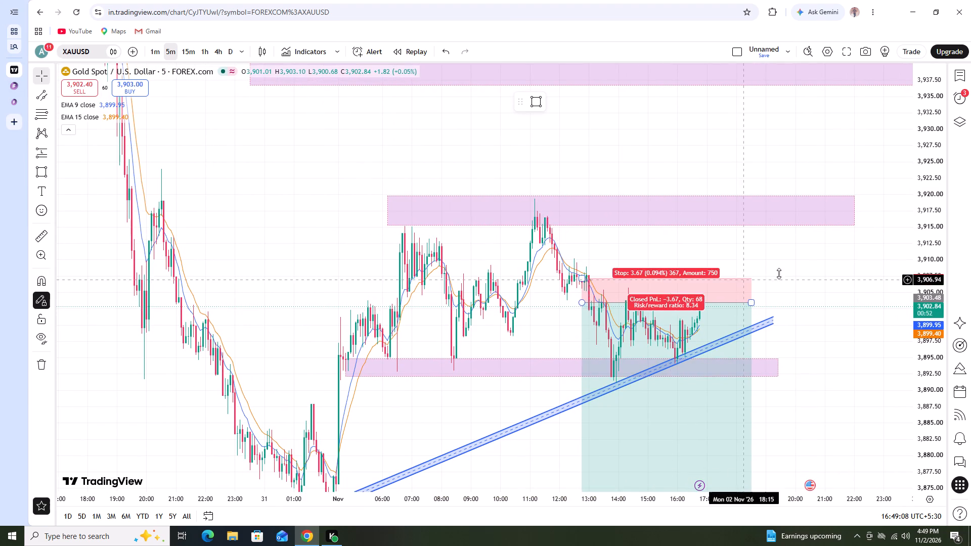
{"action": "scroll", "coordinate": [930, 273], "scroll_direction": "up", "scroll_amount": 3}
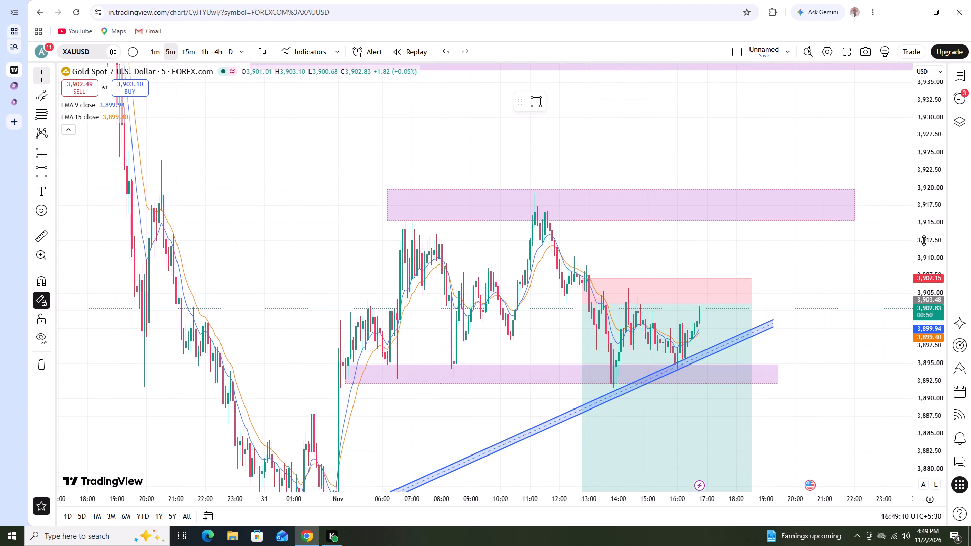
{"action": "scroll", "coordinate": [924, 240], "scroll_direction": "up", "scroll_amount": 3}
{"action": "left_click_drag", "start_coordinate": [856, 255], "coordinate": [860, 214]}
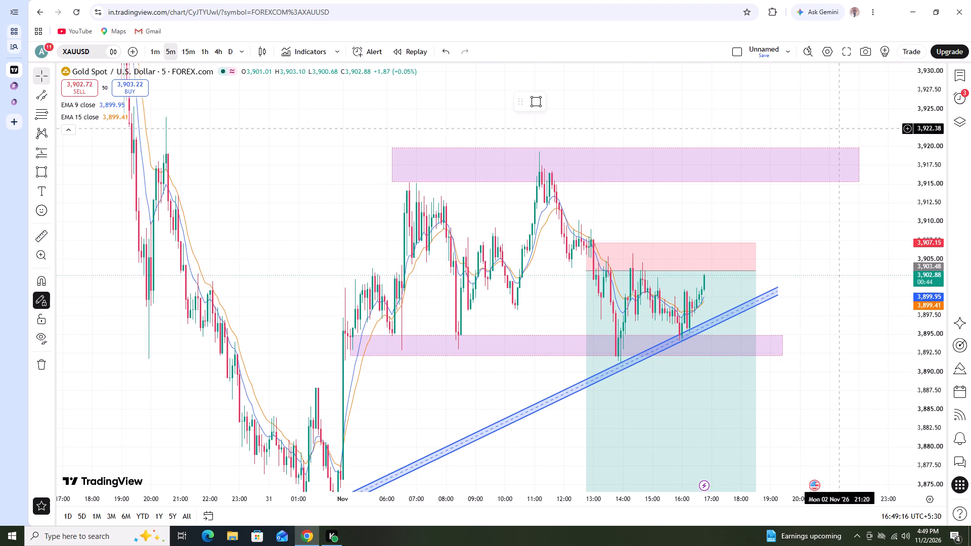
{"action": "scroll", "coordinate": [938, 208], "scroll_direction": "up", "scroll_amount": 1}
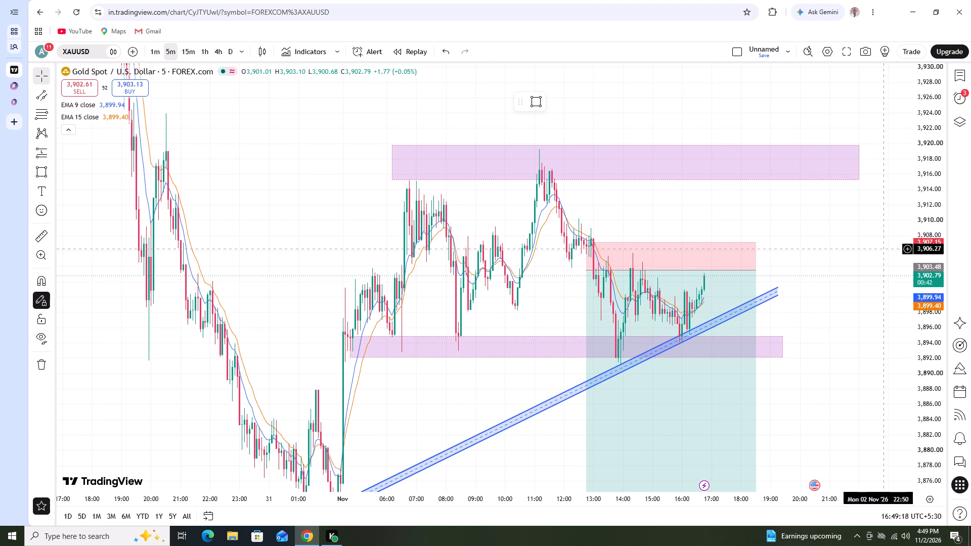
{"action": "scroll", "coordinate": [884, 248], "scroll_direction": "up", "scroll_amount": 1}
{"action": "scroll", "coordinate": [936, 241], "scroll_direction": "down", "scroll_amount": 2}
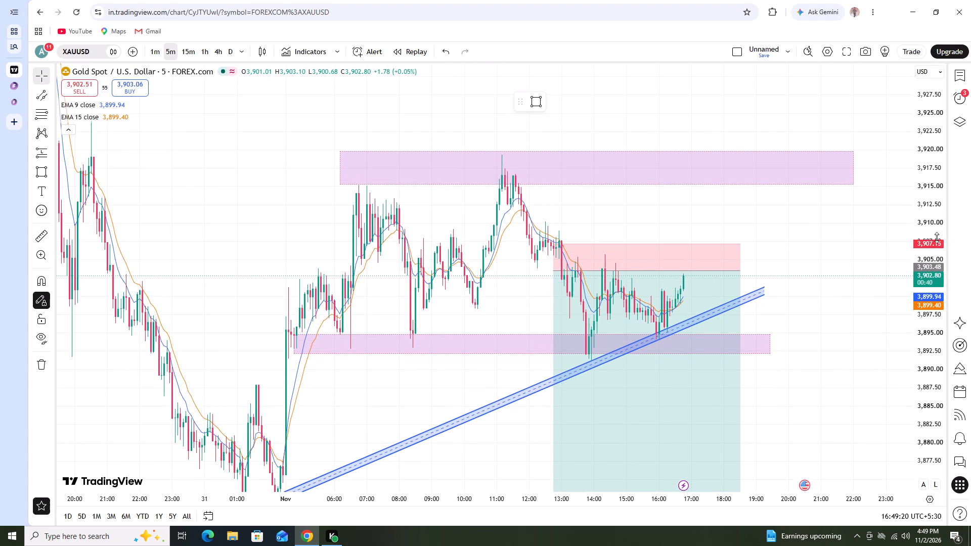
{"action": "scroll", "coordinate": [928, 243], "scroll_direction": "up", "scroll_amount": 1}
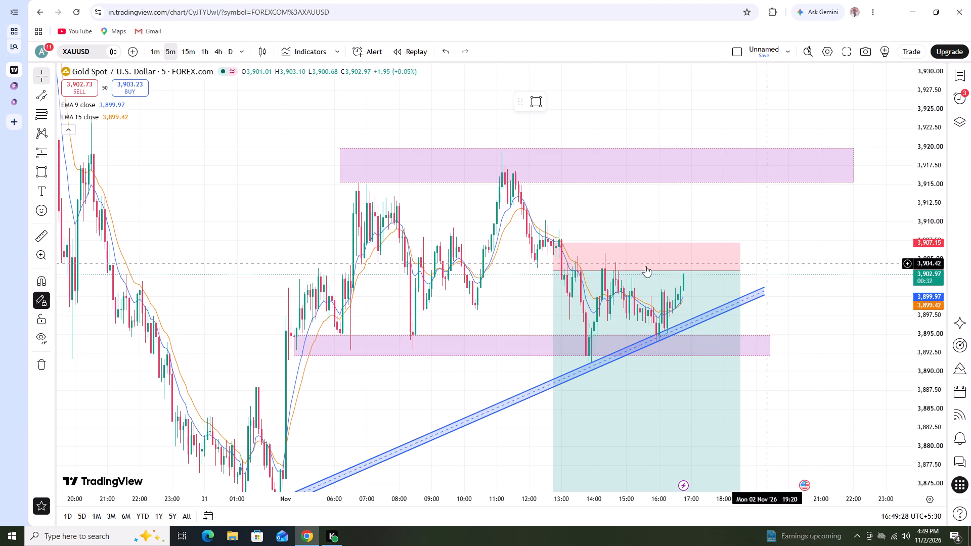
{"action": "scroll", "coordinate": [929, 244], "scroll_direction": "up", "scroll_amount": 2}
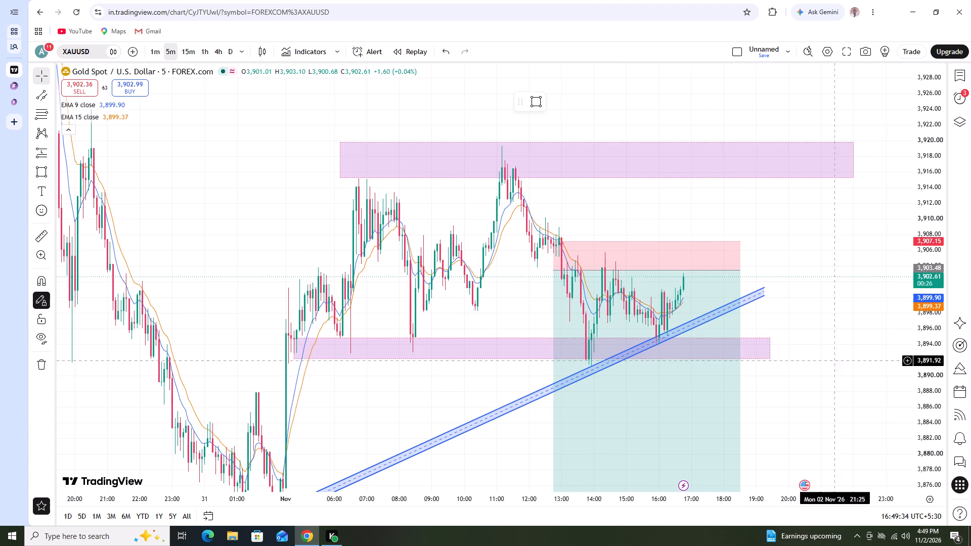
{"action": "scroll", "coordinate": [928, 300], "scroll_direction": "down", "scroll_amount": 3}
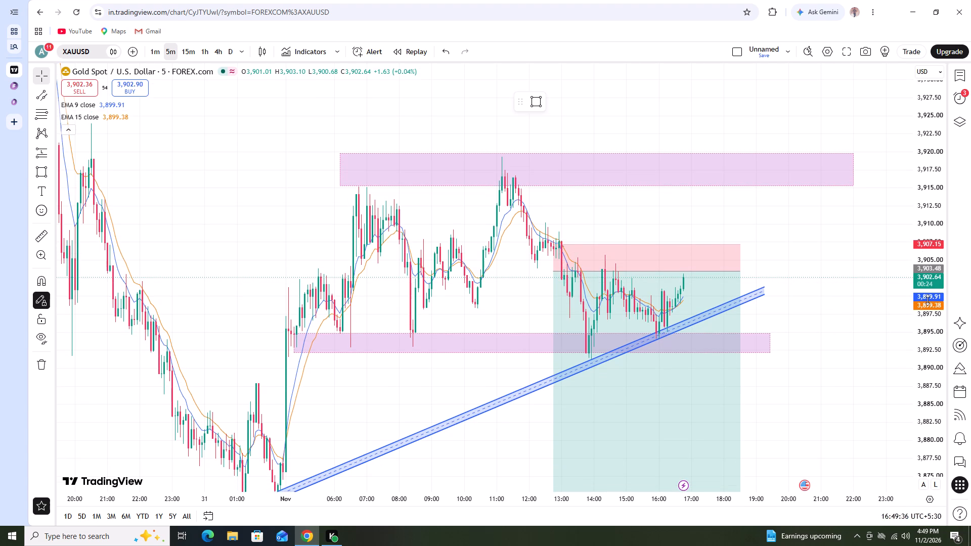
{"action": "left_click_drag", "start_coordinate": [867, 347], "coordinate": [886, 303]}
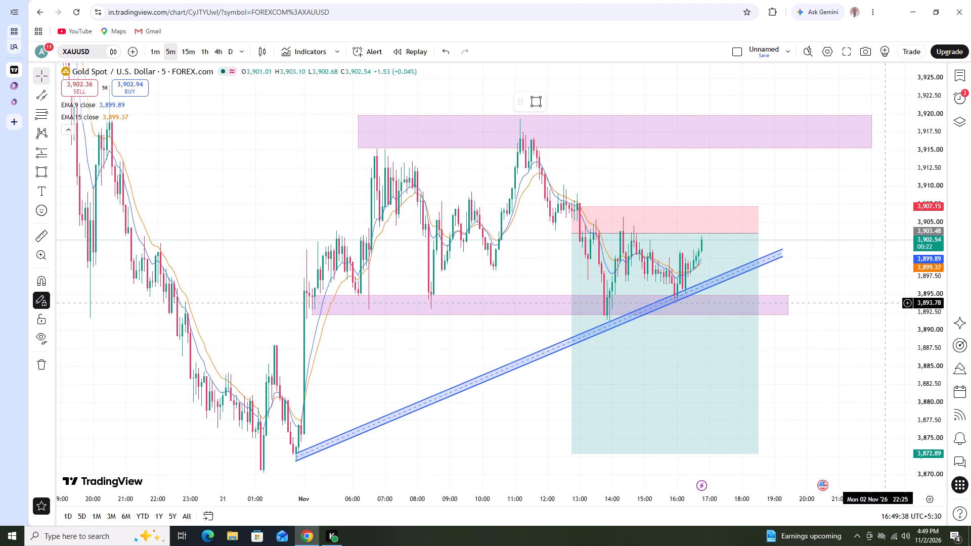
{"action": "left_click_drag", "start_coordinate": [886, 303], "coordinate": [868, 312]}
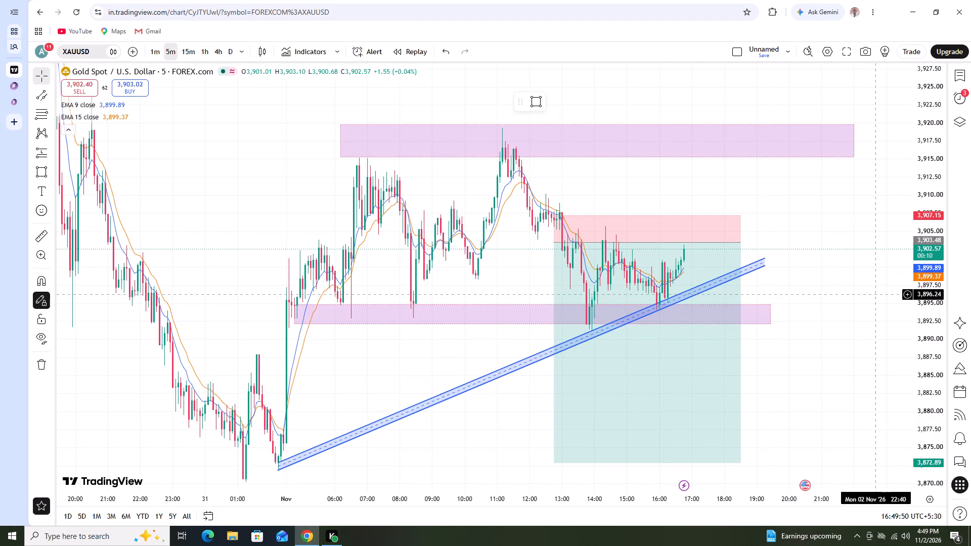
{"action": "scroll", "coordinate": [962, 233], "scroll_direction": "up", "scroll_amount": 2}
{"action": "scroll", "coordinate": [922, 221], "scroll_direction": "up", "scroll_amount": 3}
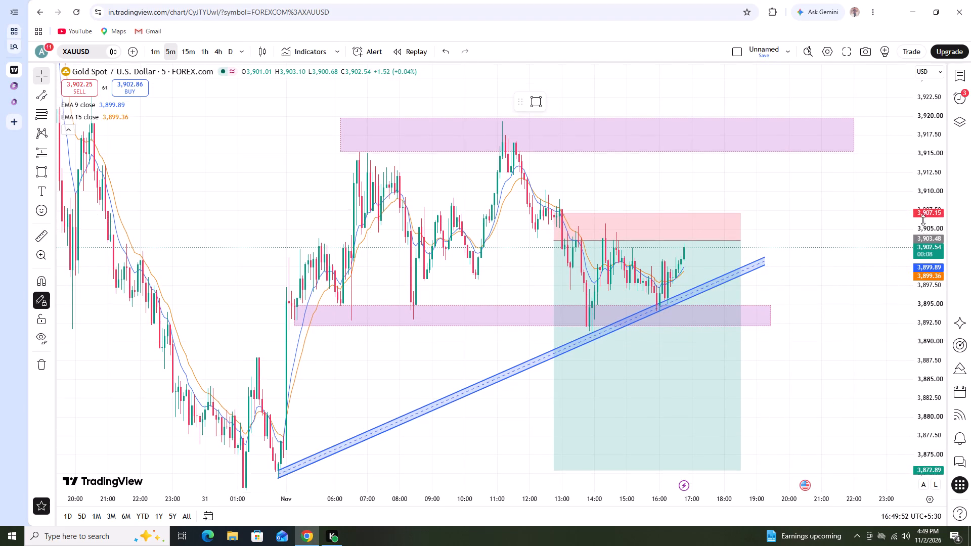
{"action": "scroll", "coordinate": [923, 220], "scroll_direction": "up", "scroll_amount": 2}
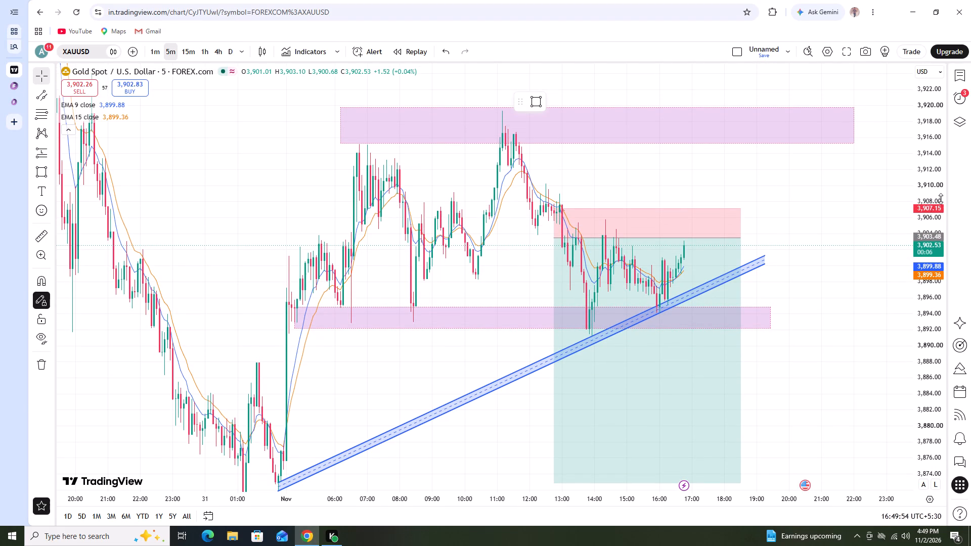
{"action": "scroll", "coordinate": [924, 204], "scroll_direction": "up", "scroll_amount": 1}
{"action": "scroll", "coordinate": [881, 217], "scroll_direction": "up", "scroll_amount": 1}
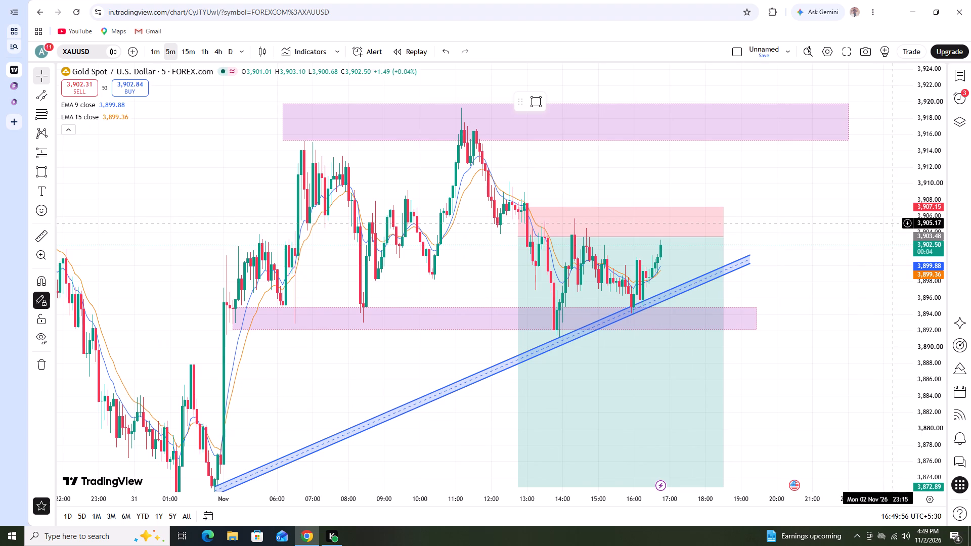
{"action": "scroll", "coordinate": [872, 236], "scroll_direction": "up", "scroll_amount": 1}
{"action": "left_click", "coordinate": [858, 259]}
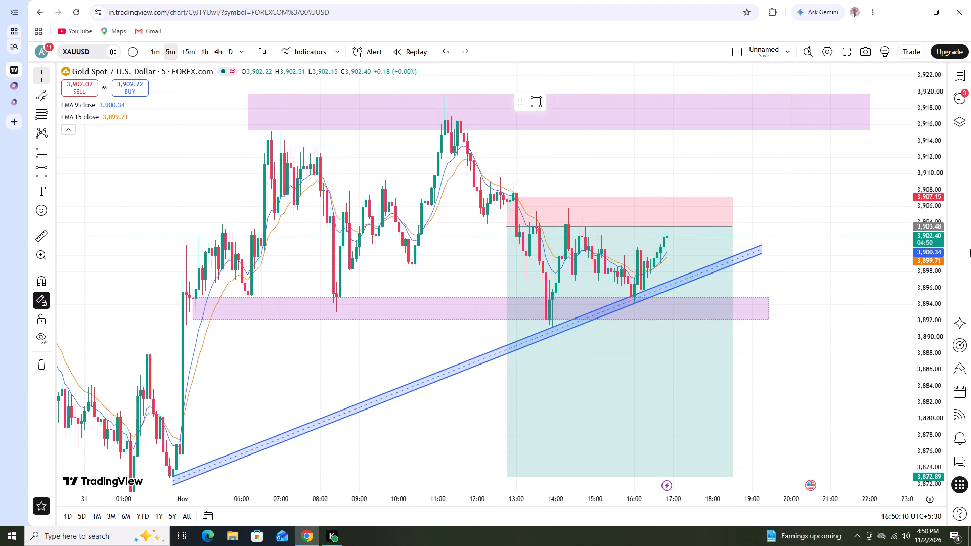
{"action": "scroll", "coordinate": [937, 327], "scroll_direction": "up", "scroll_amount": 1}
{"action": "scroll", "coordinate": [914, 344], "scroll_direction": "down", "scroll_amount": 3}
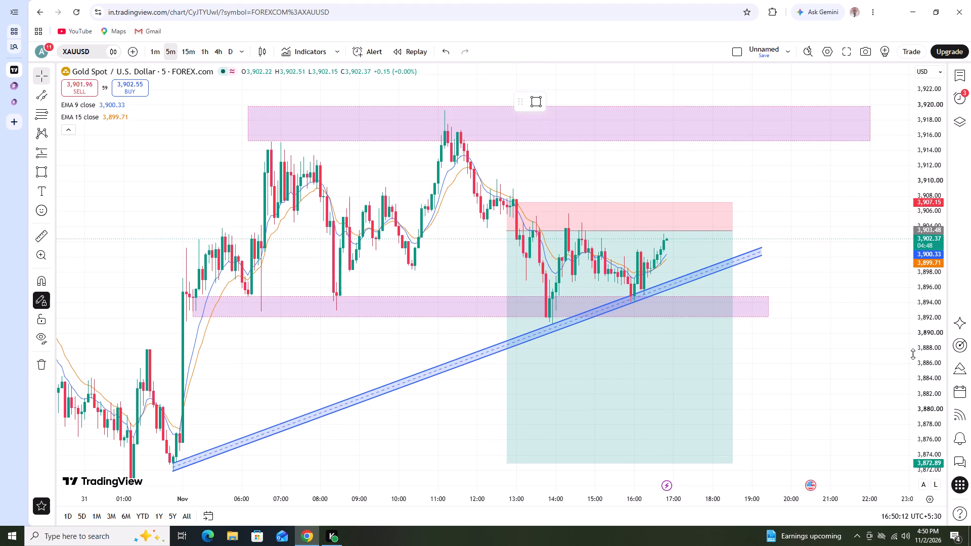
{"action": "scroll", "coordinate": [913, 354], "scroll_direction": "down", "scroll_amount": 1}
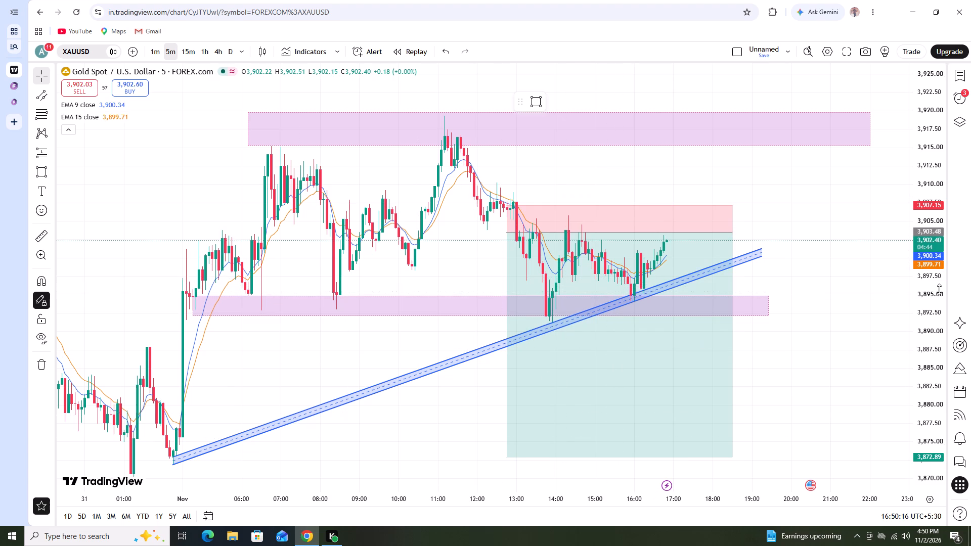
{"action": "scroll", "coordinate": [934, 258], "scroll_direction": "up", "scroll_amount": 1}
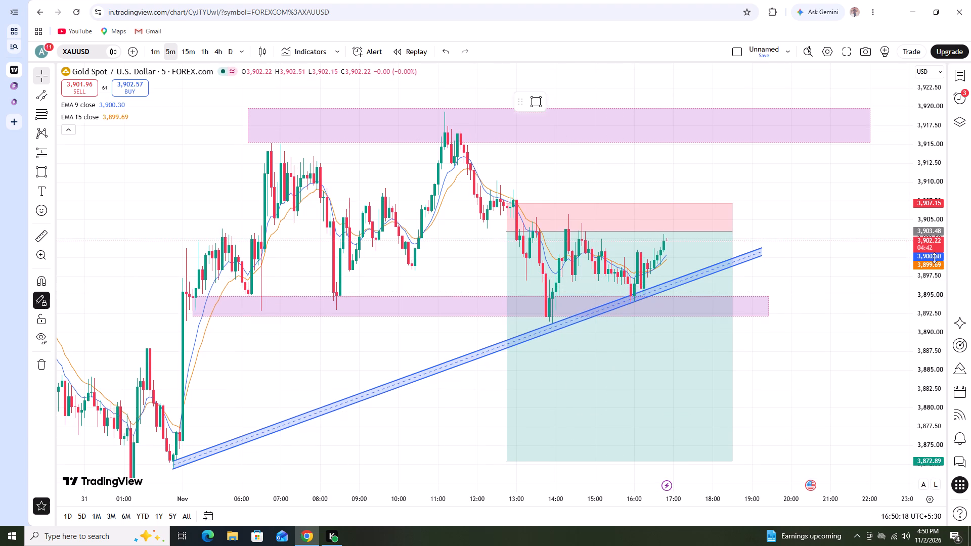
{"action": "scroll", "coordinate": [934, 258], "scroll_direction": "up", "scroll_amount": 1}
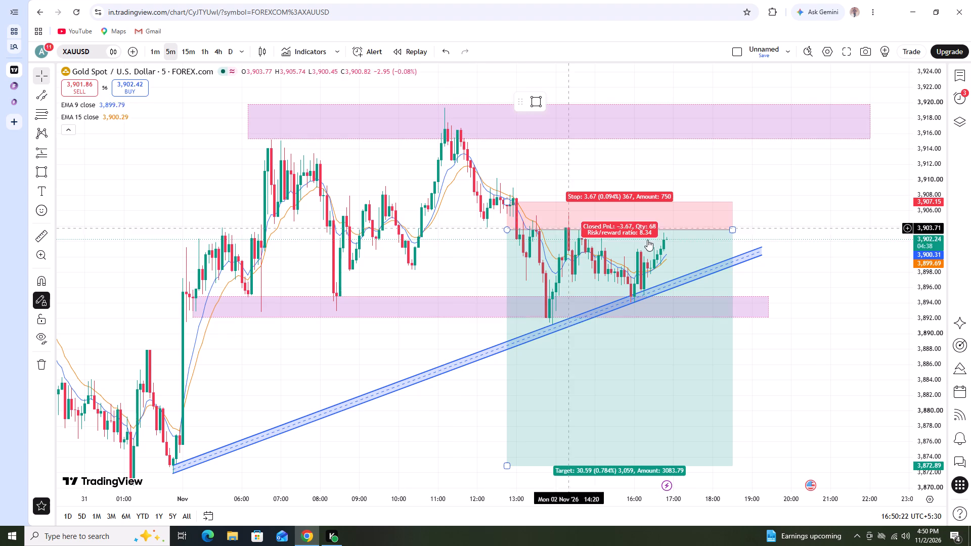
{"action": "scroll", "coordinate": [928, 254], "scroll_direction": "up", "scroll_amount": 1}
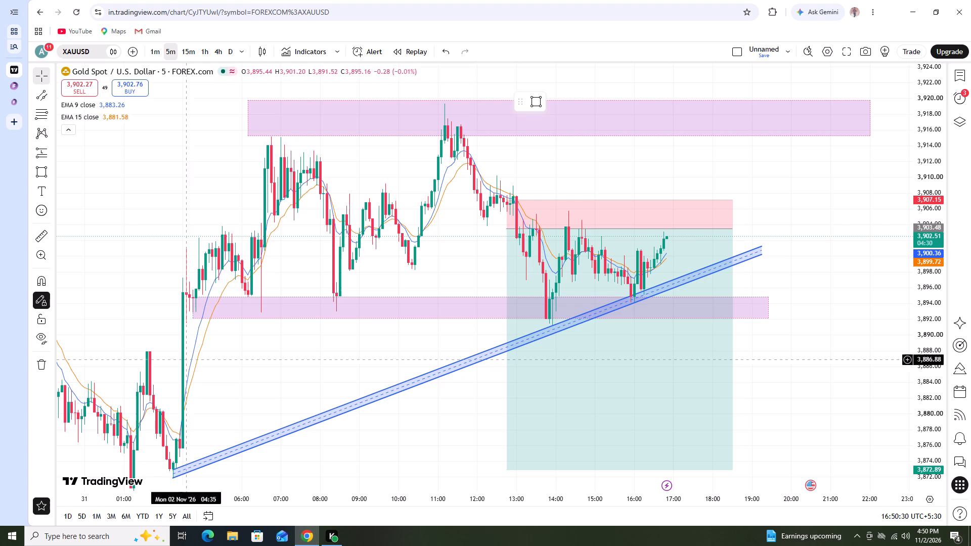
Open the Tradfye terminal in a new browser tab using the HITMAPE shortcut.
{"action": "left_click", "coordinate": [9, 120]}
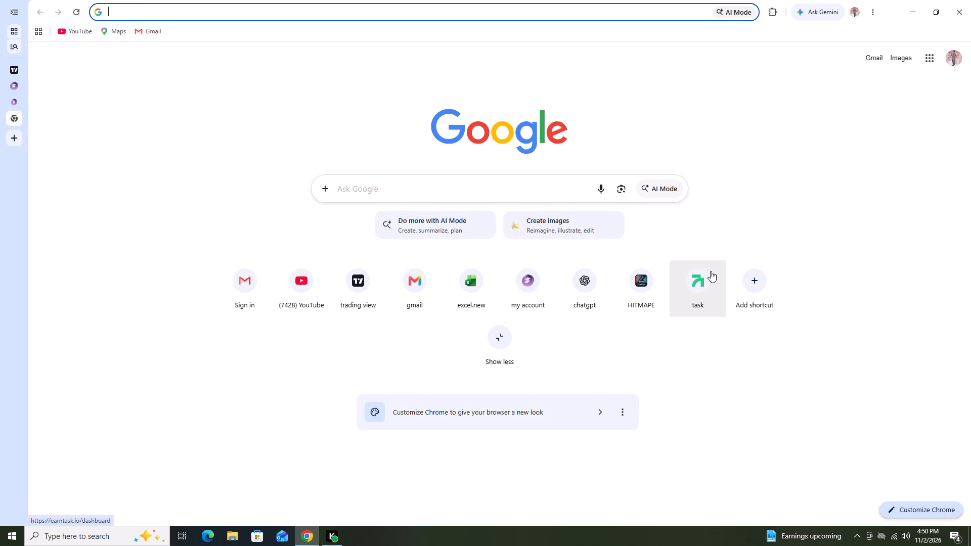
{"action": "left_click", "coordinate": [647, 276]}
{"action": "left_click", "coordinate": [646, 277]}
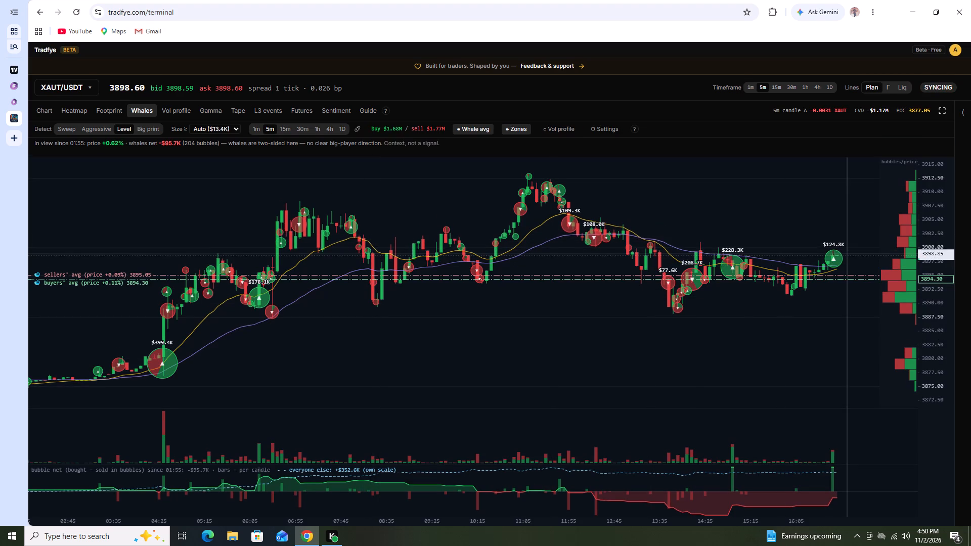
Compare Tradfye's XAUT/USDT whale bubbles and 5-minute candlestick chart with the marked-up XAUUSD chart on TradingView.
{"action": "scroll", "coordinate": [930, 226], "scroll_direction": "up", "scroll_amount": 4}
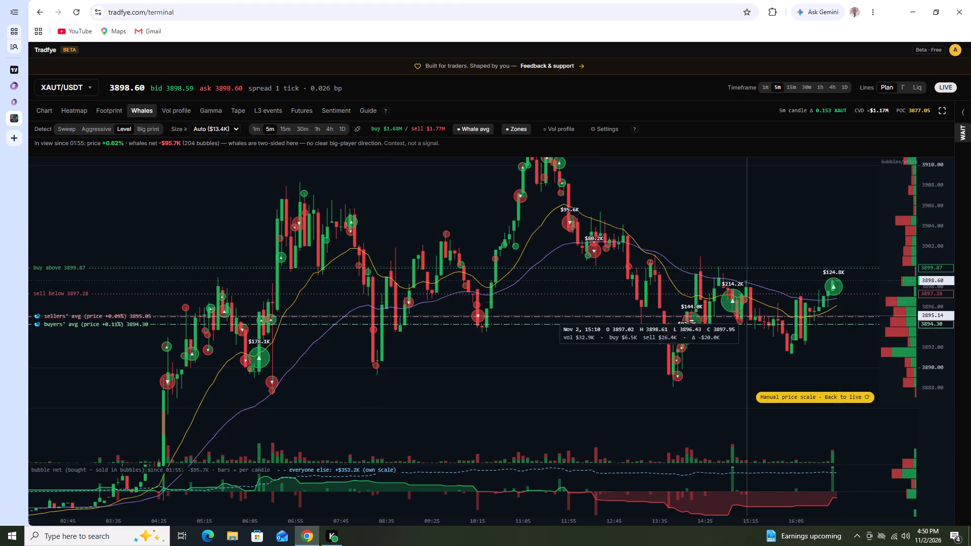
{"action": "left_click", "coordinate": [53, 115]}
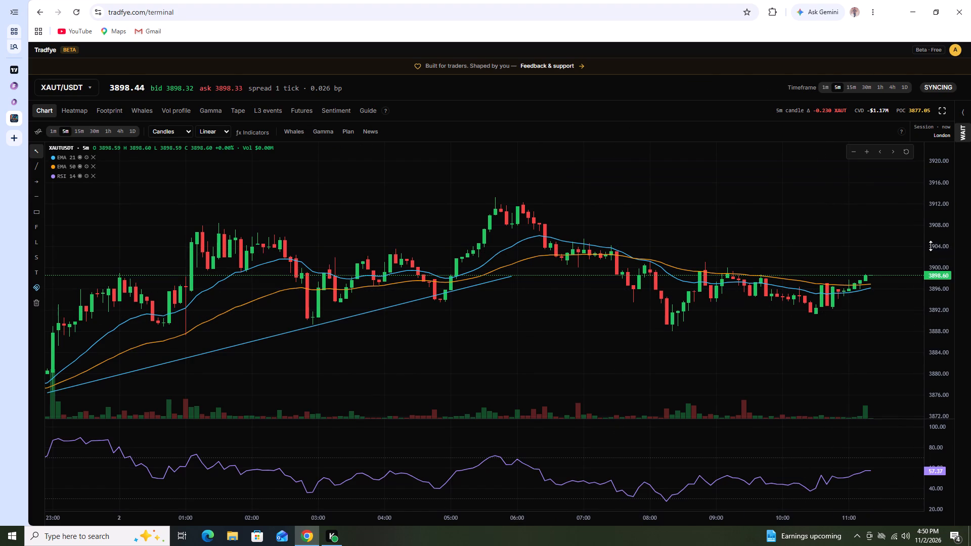
{"action": "scroll", "coordinate": [931, 244], "scroll_direction": "up", "scroll_amount": 3}
{"action": "scroll", "coordinate": [911, 239], "scroll_direction": "down", "scroll_amount": 3}
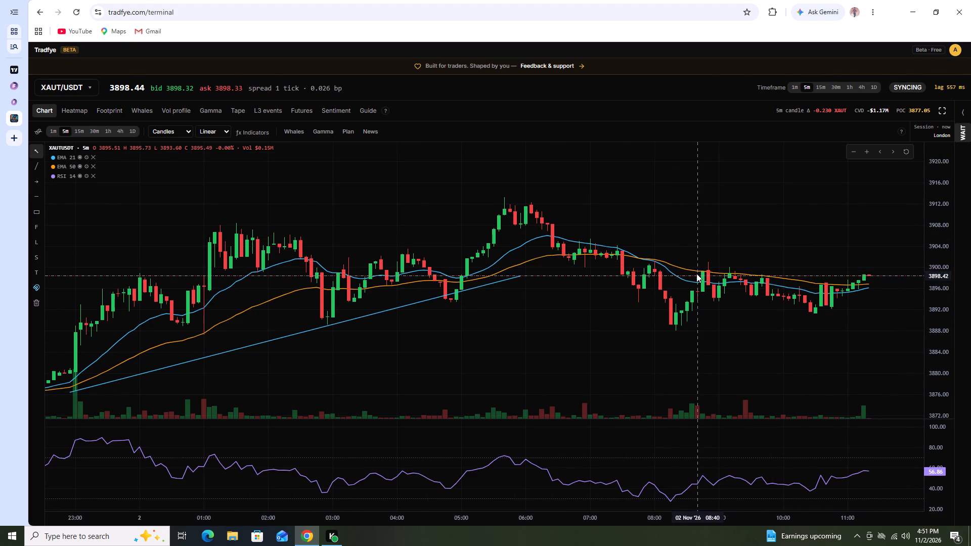
{"action": "left_click", "coordinate": [25, 65]}
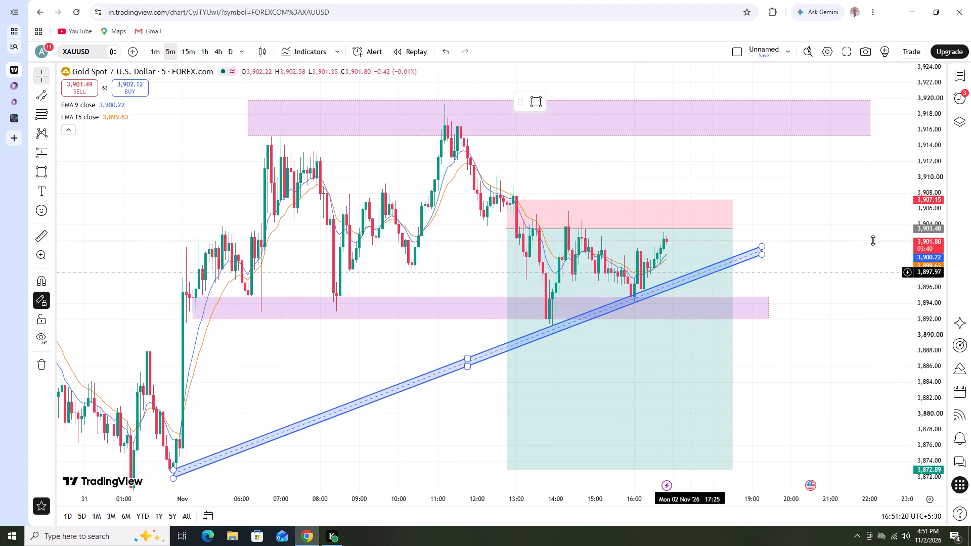
{"action": "scroll", "coordinate": [937, 266], "scroll_direction": "up", "scroll_amount": 2}
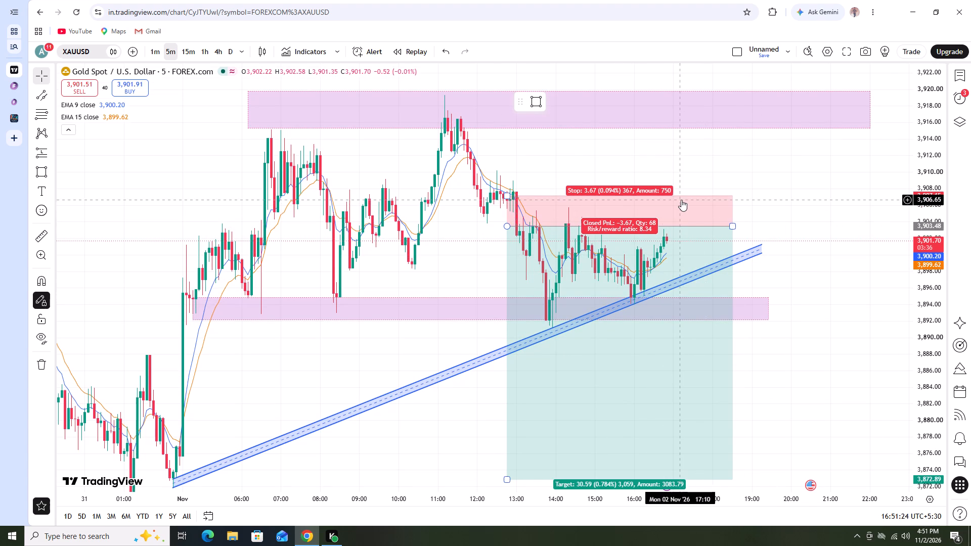
Search Google for forex factory in a new browser tab and open the Forex Factory website.
{"action": "left_click", "coordinate": [45, 141]}
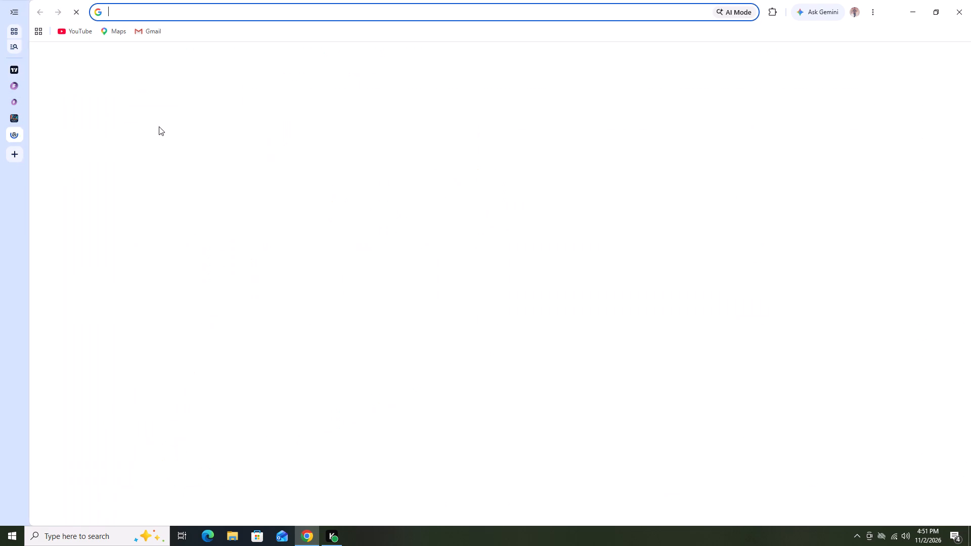
{"action": "left_click", "coordinate": [418, 187]}
{"action": "left_click", "coordinate": [398, 208]}
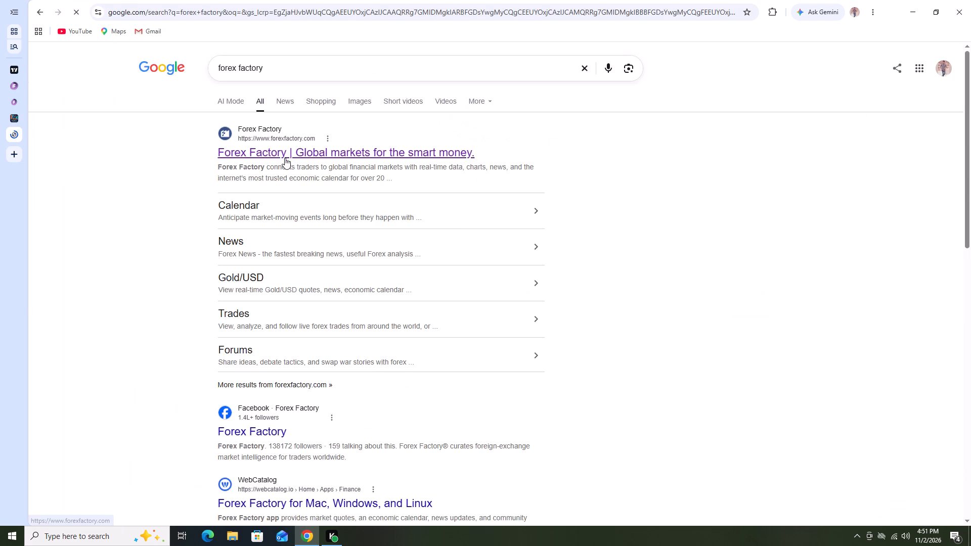
{"action": "left_click", "coordinate": [285, 158]}
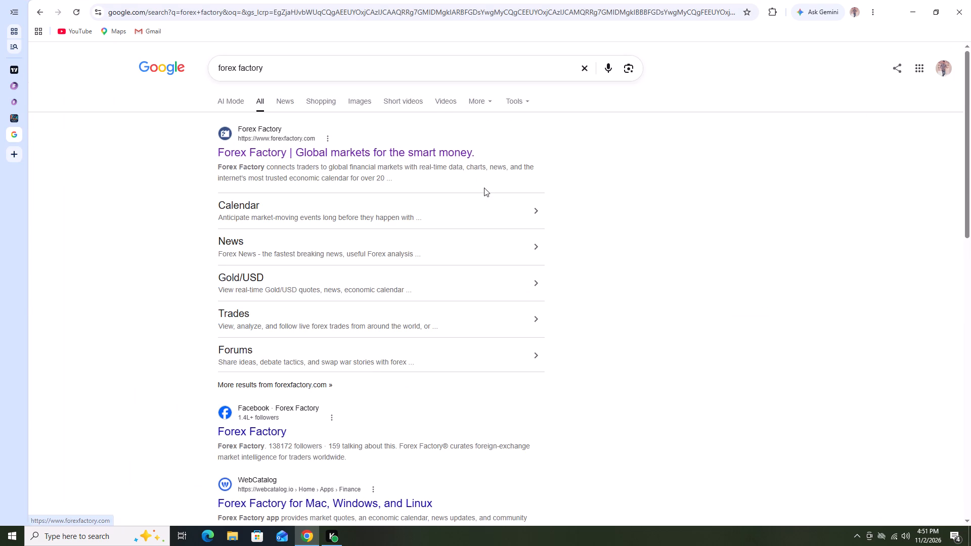
{"action": "left_click", "coordinate": [412, 151]}
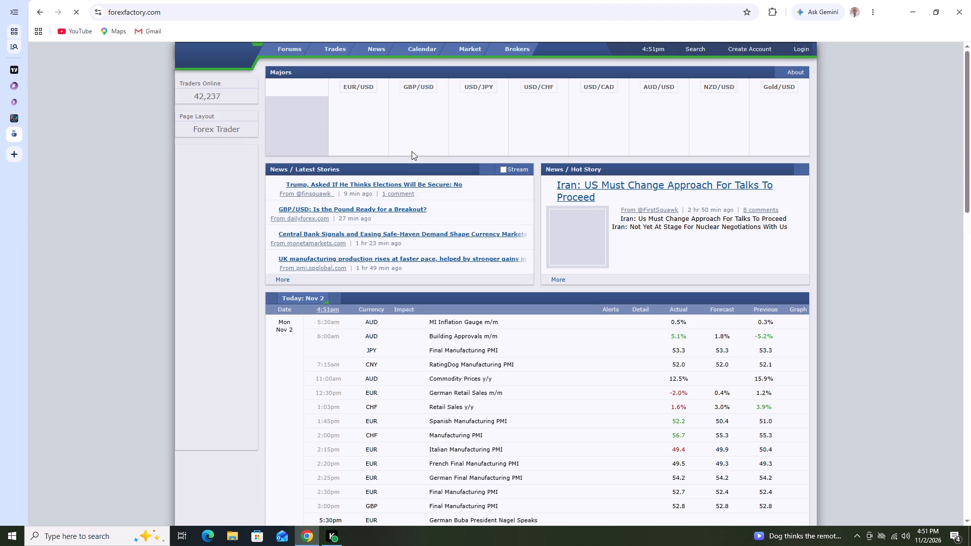
Examine today's economic calendar on Forex Factory, including the upcoming USD releases and the trading sessions.
{"action": "scroll", "coordinate": [570, 410], "scroll_direction": "down", "scroll_amount": 2}
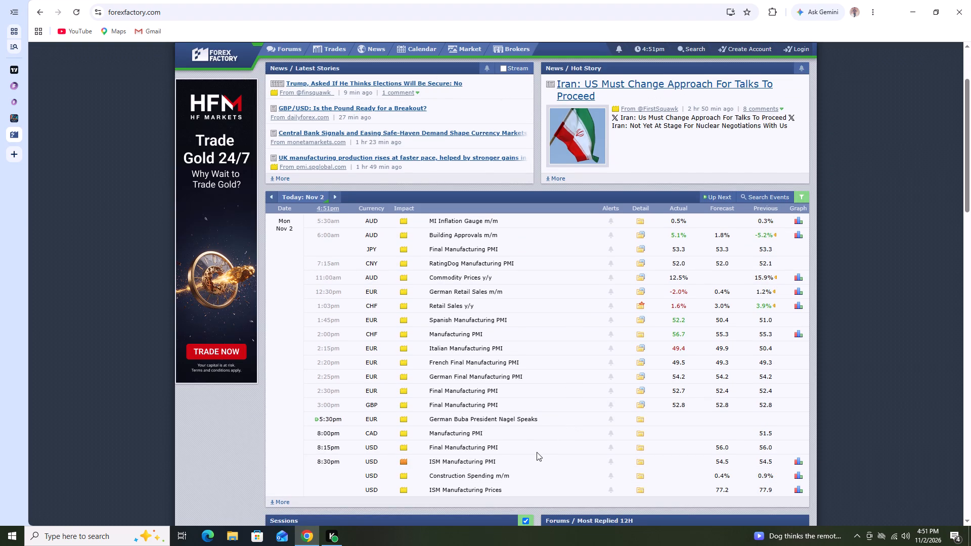
{"action": "scroll", "coordinate": [538, 458], "scroll_direction": "down", "scroll_amount": 2}
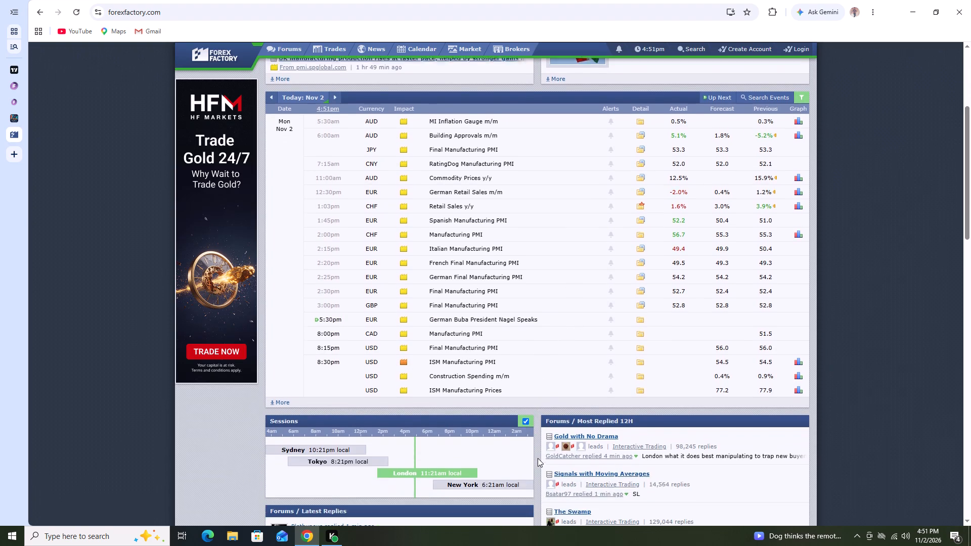
{"action": "scroll", "coordinate": [538, 460], "scroll_direction": "down", "scroll_amount": 5}
{"action": "scroll", "coordinate": [538, 461], "scroll_direction": "up", "scroll_amount": 3}
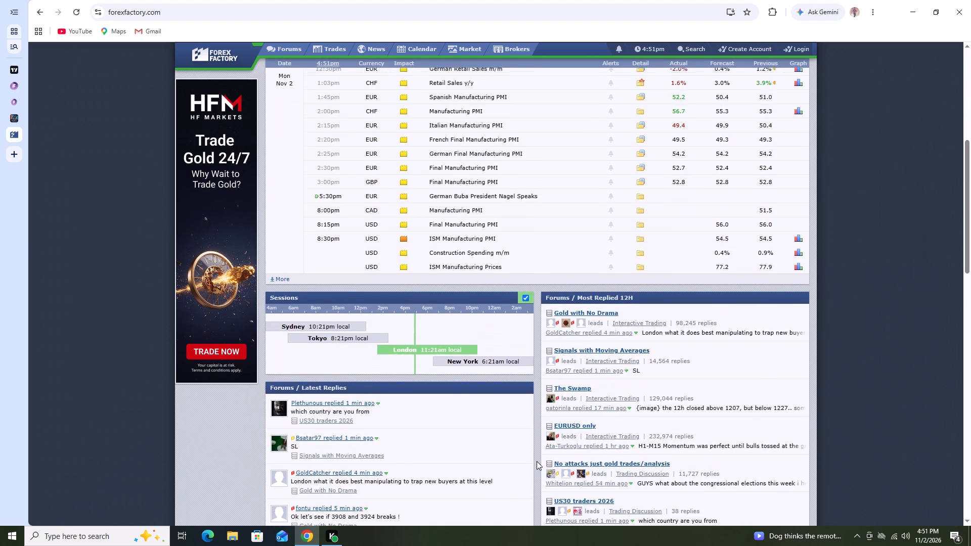
{"action": "scroll", "coordinate": [537, 461], "scroll_direction": "up", "scroll_amount": 3}
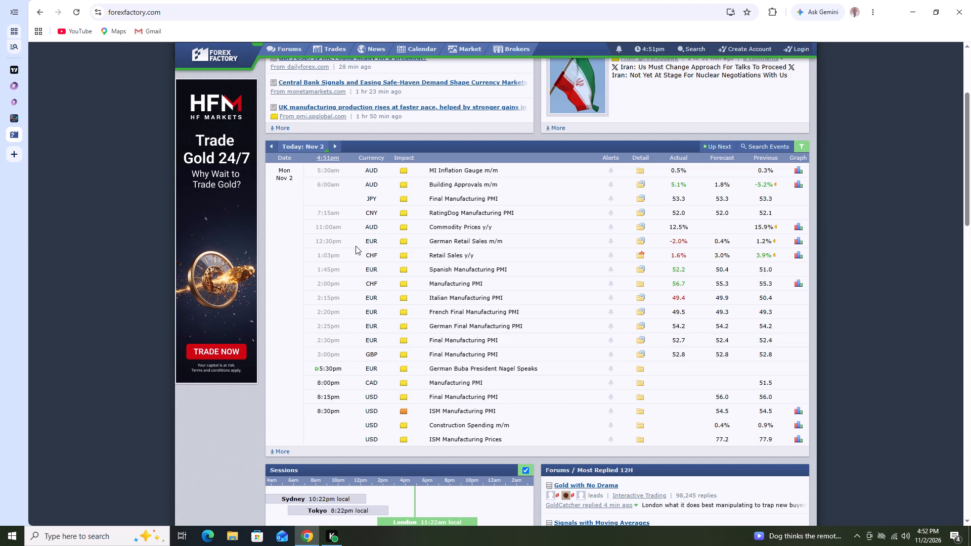
Return to TradingView and inspect the 5-minute gold price action around the short position and rising channel.
{"action": "left_click", "coordinate": [42, 73]}
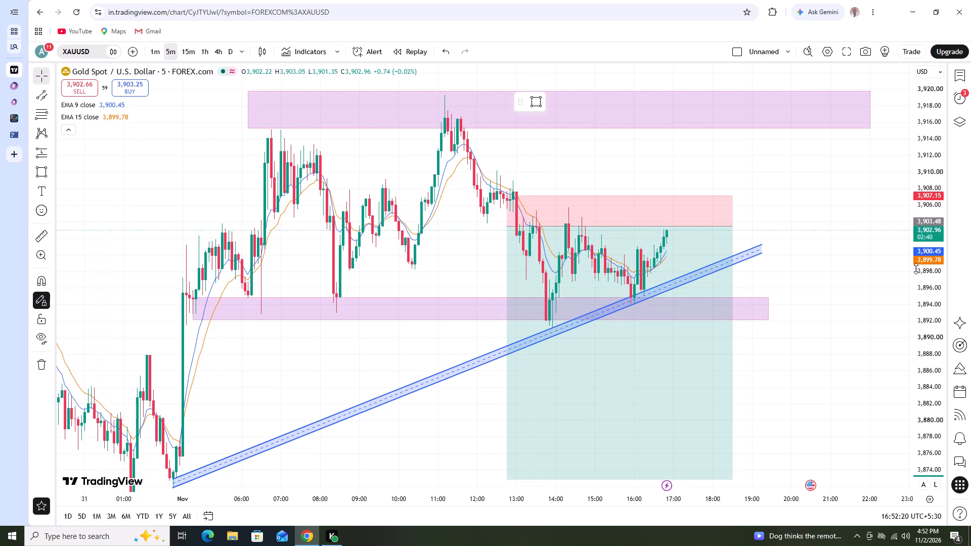
{"action": "scroll", "coordinate": [923, 264], "scroll_direction": "up", "scroll_amount": 7}
{"action": "scroll", "coordinate": [755, 277], "scroll_direction": "down", "scroll_amount": 1}
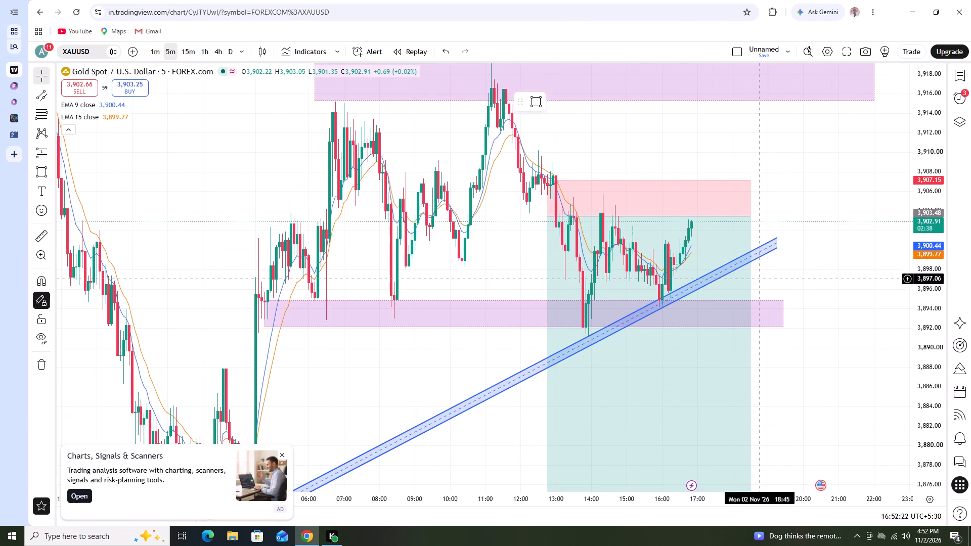
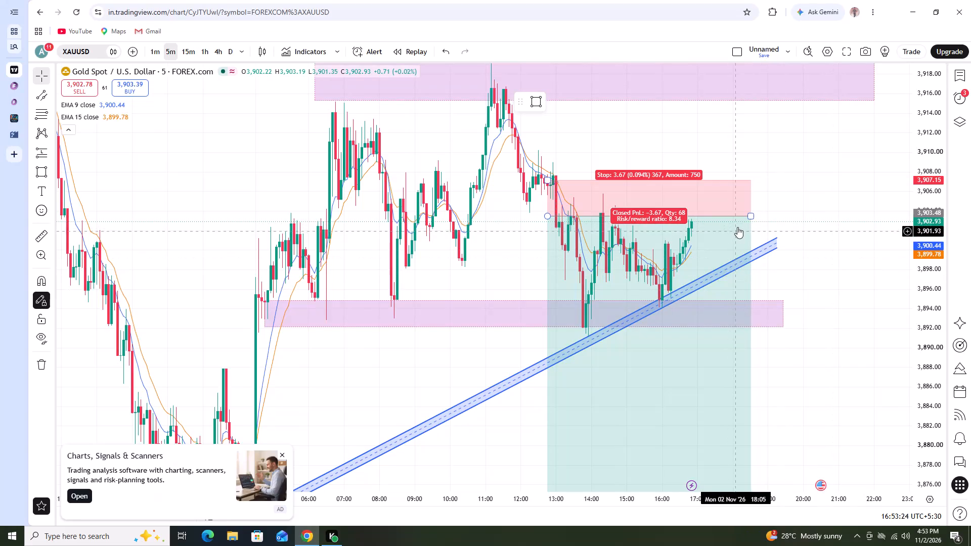
Delete the short position from the 5-minute gold chart.
{"action": "left_click", "coordinate": [737, 222]}
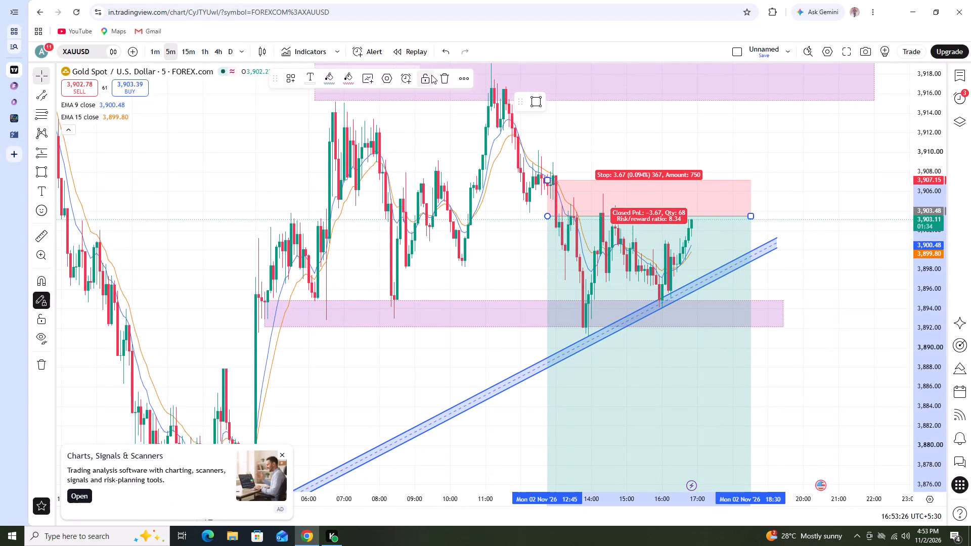
{"action": "left_click", "coordinate": [439, 77]}
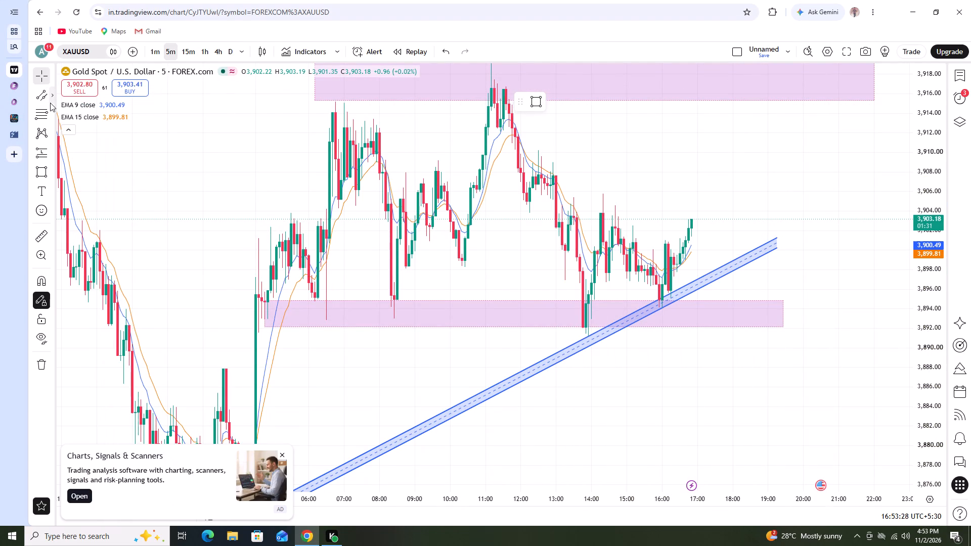
Draw a horizontal ray at about 3,905.80 starting from the 12:20 candle on 2 November.
{"action": "left_click", "coordinate": [53, 102]}
{"action": "left_click", "coordinate": [73, 227]}
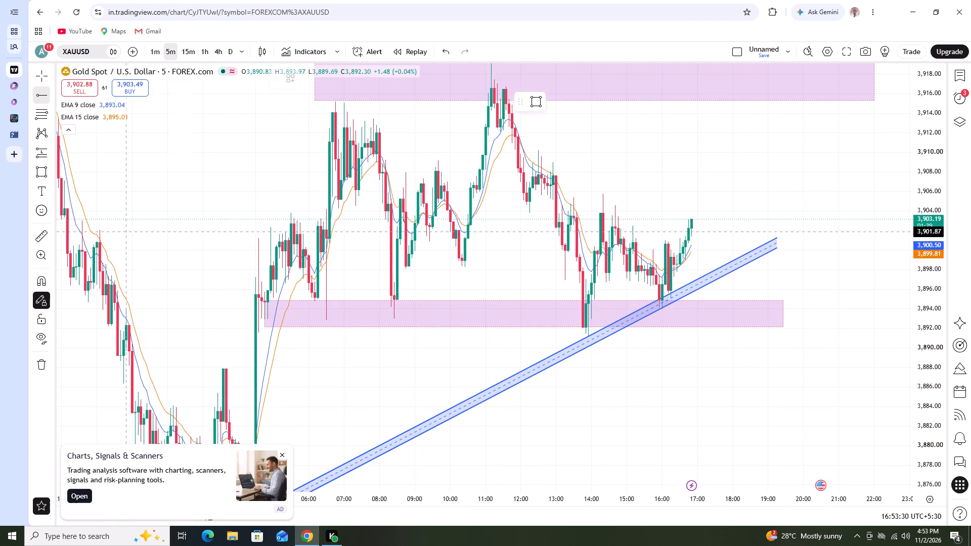
{"action": "left_click", "coordinate": [534, 193]}
{"action": "right_click", "coordinate": [495, 223]}
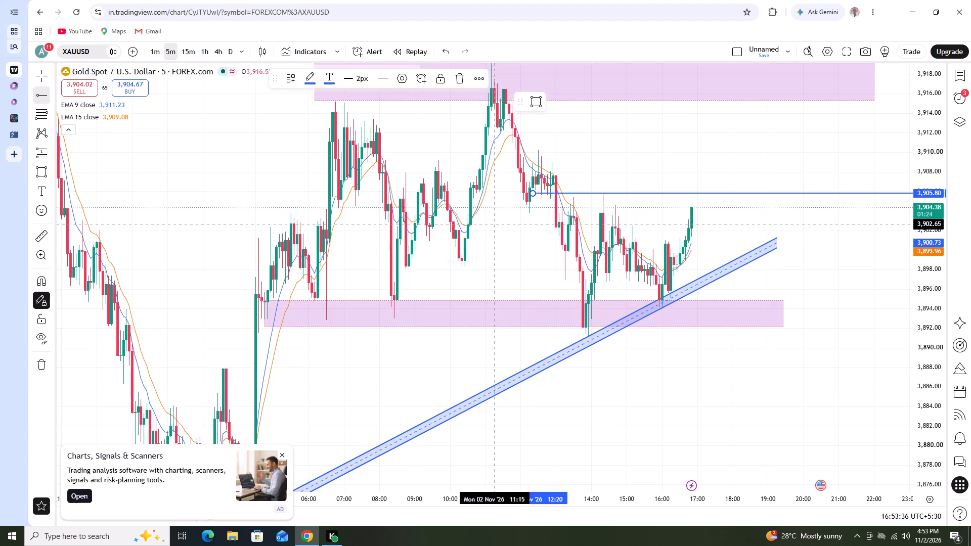
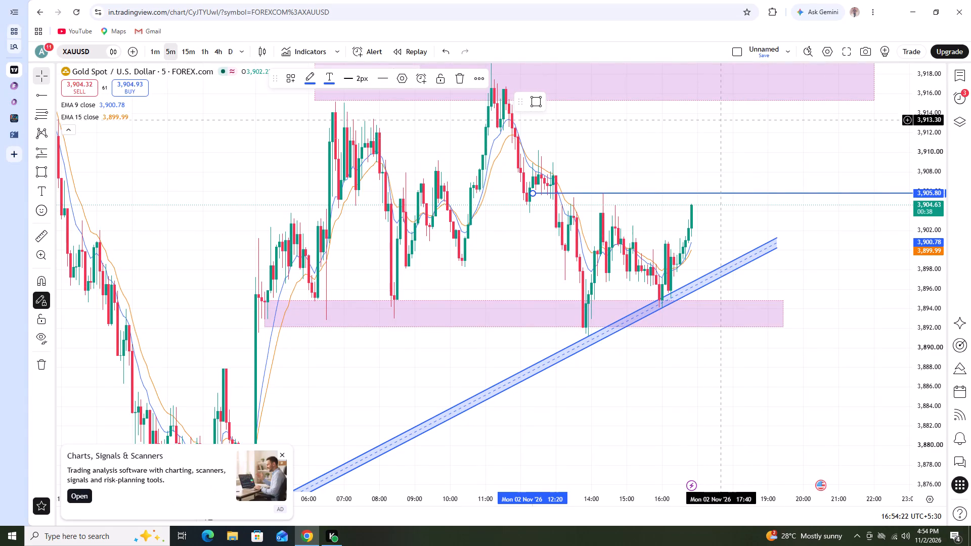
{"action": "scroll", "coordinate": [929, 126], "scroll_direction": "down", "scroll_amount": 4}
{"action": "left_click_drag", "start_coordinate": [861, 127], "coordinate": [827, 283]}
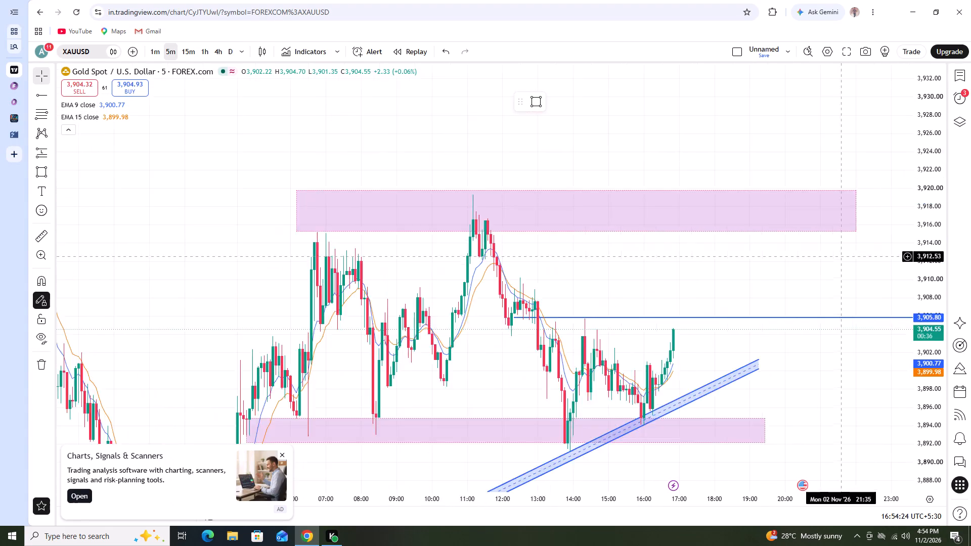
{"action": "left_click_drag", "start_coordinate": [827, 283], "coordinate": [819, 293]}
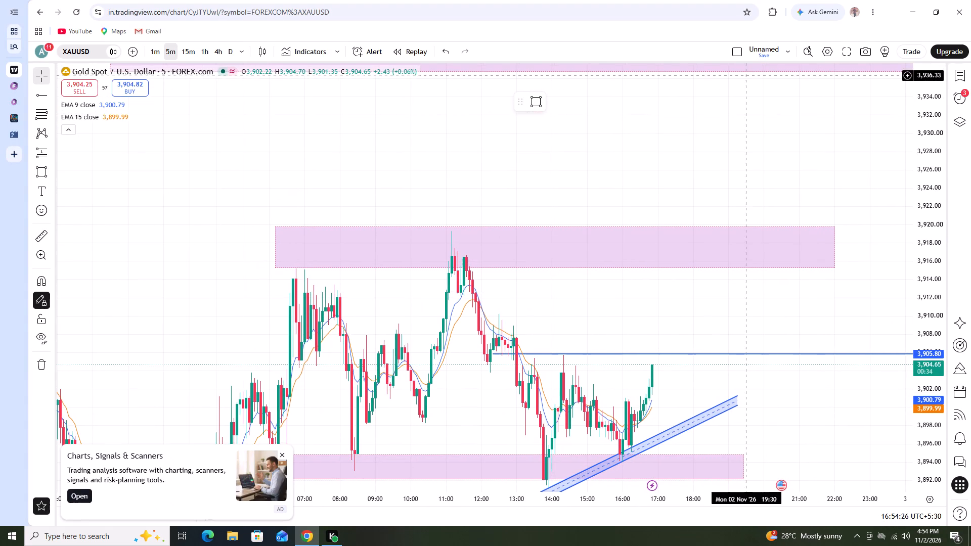
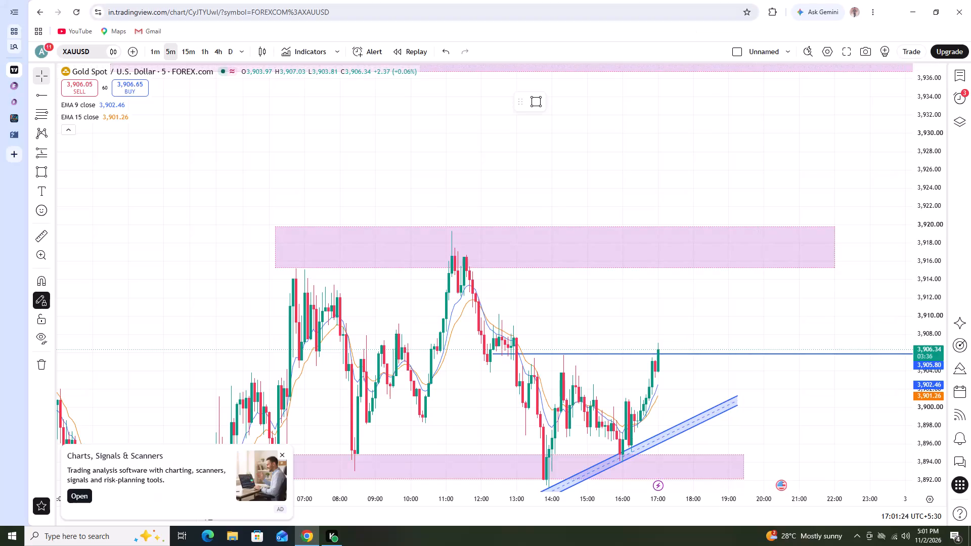
Delete the horizontal ray at 3,905.80 from the gold chart.
{"action": "left_click", "coordinate": [708, 355]}
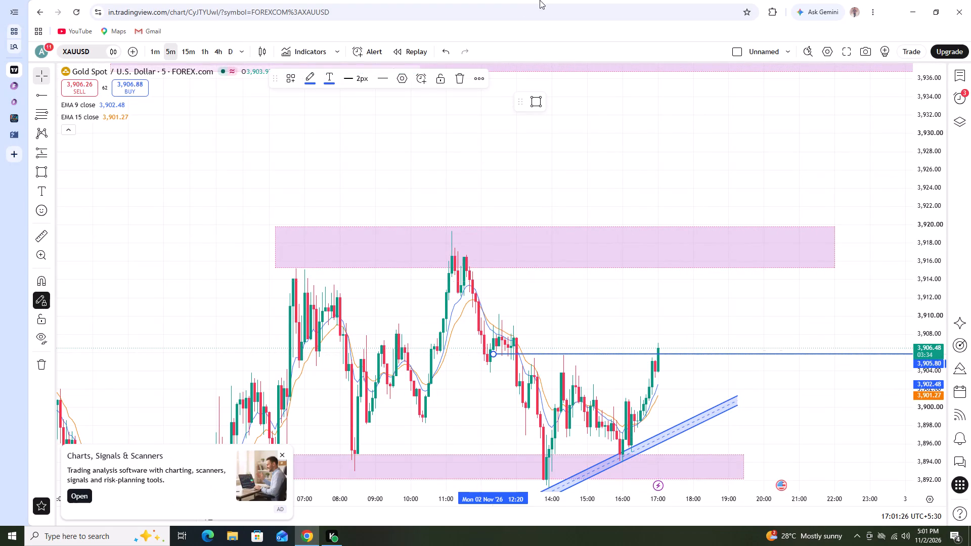
{"action": "left_click", "coordinate": [455, 79]}
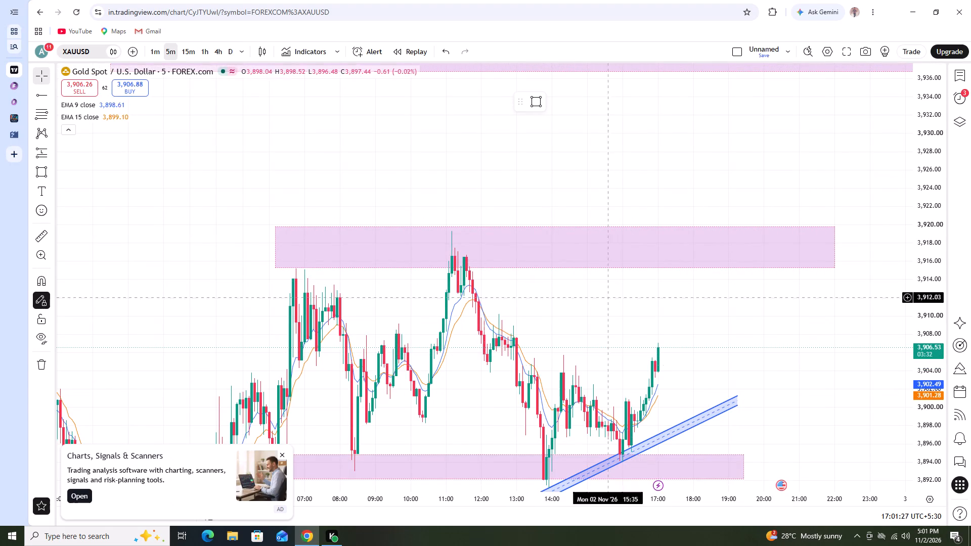
Examine the five-minute gold price action between the upper and lower shaded zones and around the rising channel.
{"action": "scroll", "coordinate": [686, 299], "scroll_direction": "down", "scroll_amount": 3}
{"action": "scroll", "coordinate": [689, 301], "scroll_direction": "up", "scroll_amount": 2}
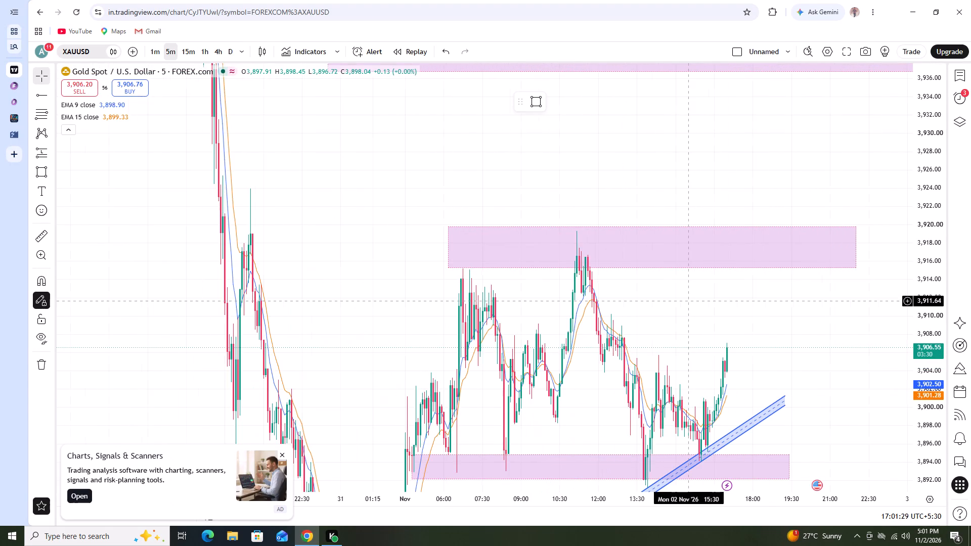
{"action": "scroll", "coordinate": [689, 301], "scroll_direction": "up", "scroll_amount": 1}
{"action": "scroll", "coordinate": [592, 173], "scroll_direction": "down", "scroll_amount": 2}
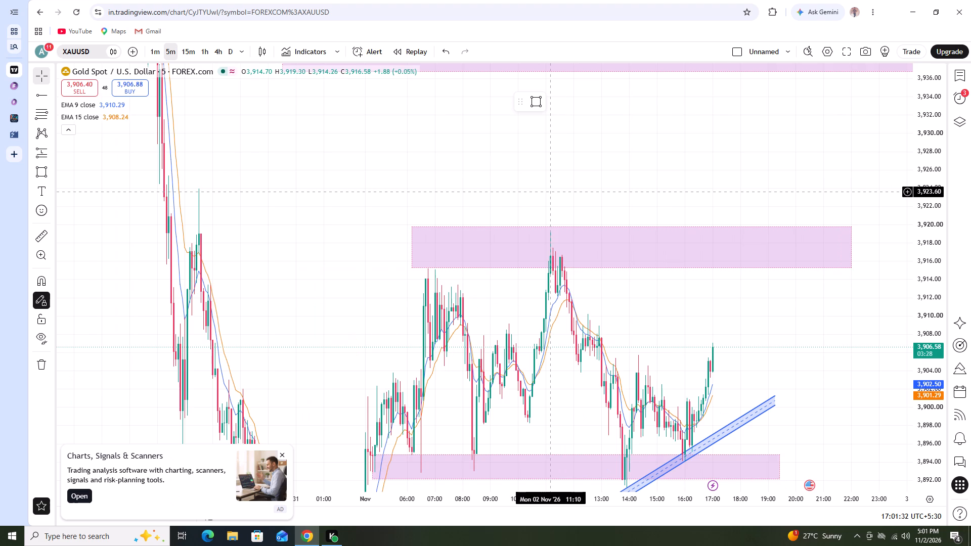
{"action": "scroll", "coordinate": [553, 190], "scroll_direction": "up", "scroll_amount": 2}
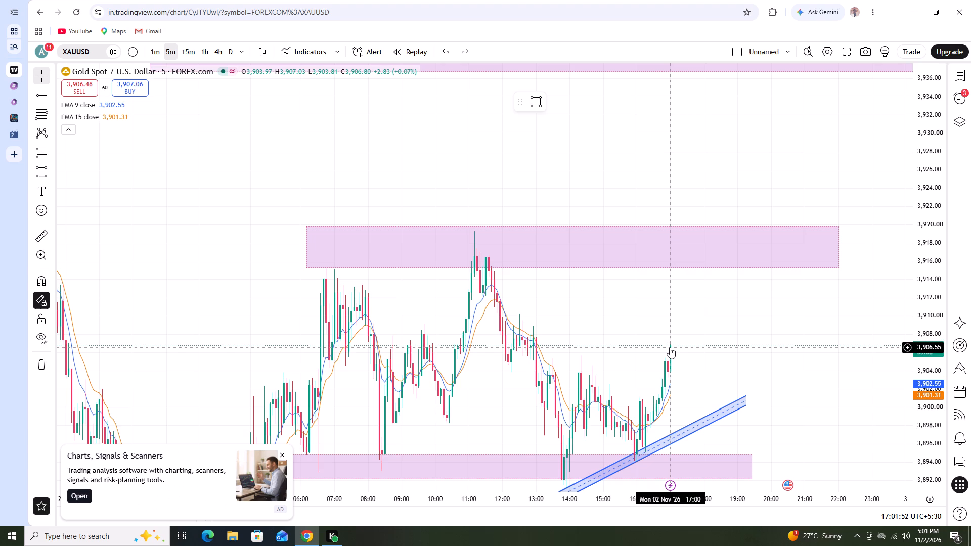
{"action": "left_click", "coordinate": [722, 360]}
{"action": "scroll", "coordinate": [713, 369], "scroll_direction": "up", "scroll_amount": 1}
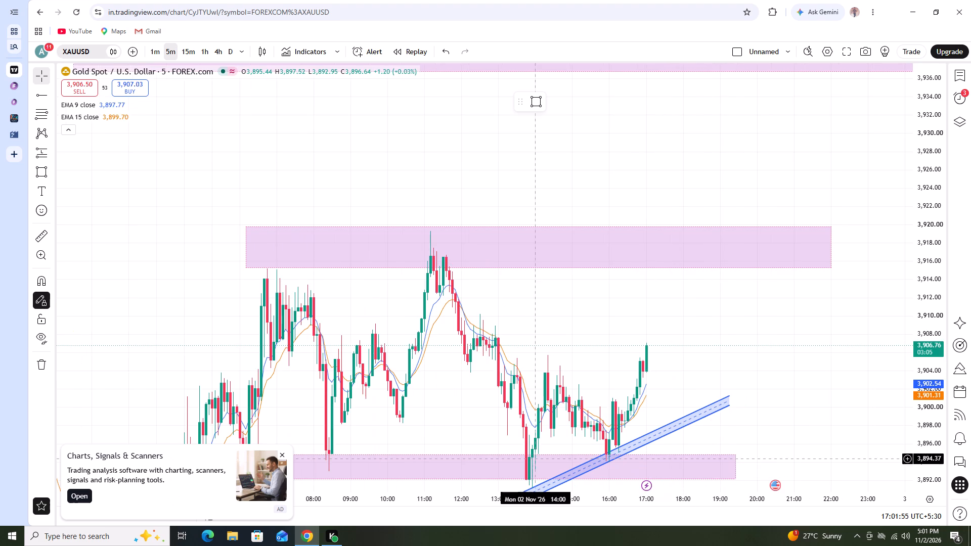
{"action": "left_click_drag", "start_coordinate": [681, 363], "coordinate": [692, 342]}
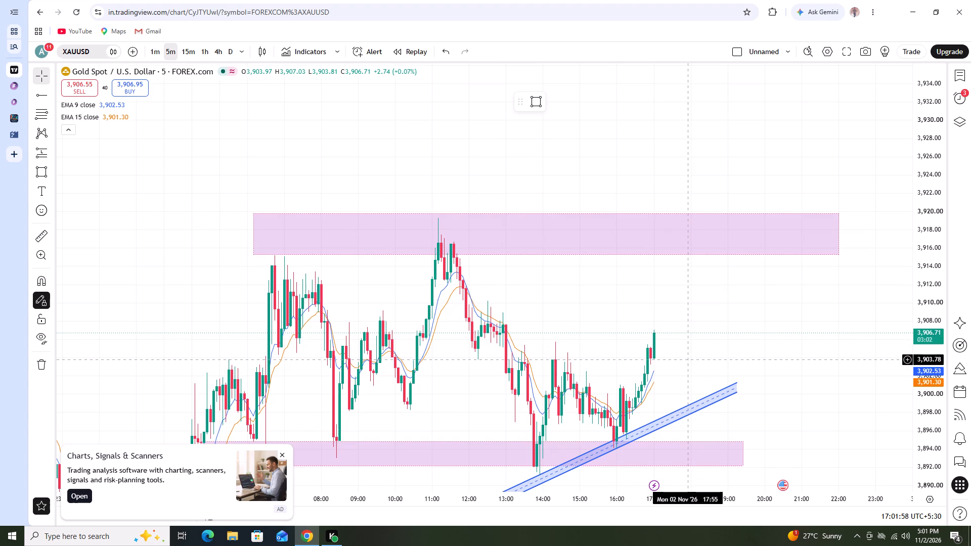
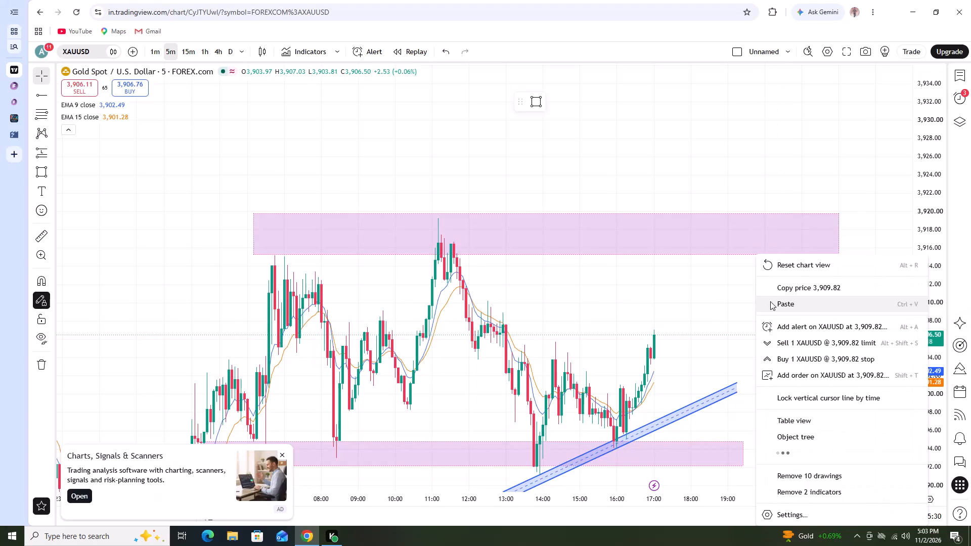
Reset the gold chart view and examine the latest five-minute candles between the rising channel and the shaded zones overhead.
{"action": "left_click", "coordinate": [781, 271]}
{"action": "scroll", "coordinate": [794, 290], "scroll_direction": "up", "scroll_amount": 4}
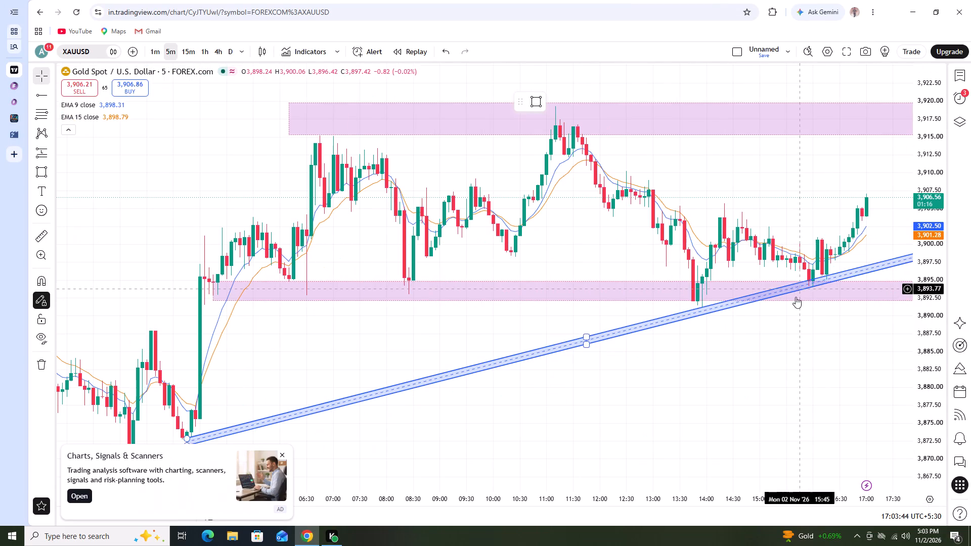
{"action": "left_click_drag", "start_coordinate": [783, 331], "coordinate": [634, 407]}
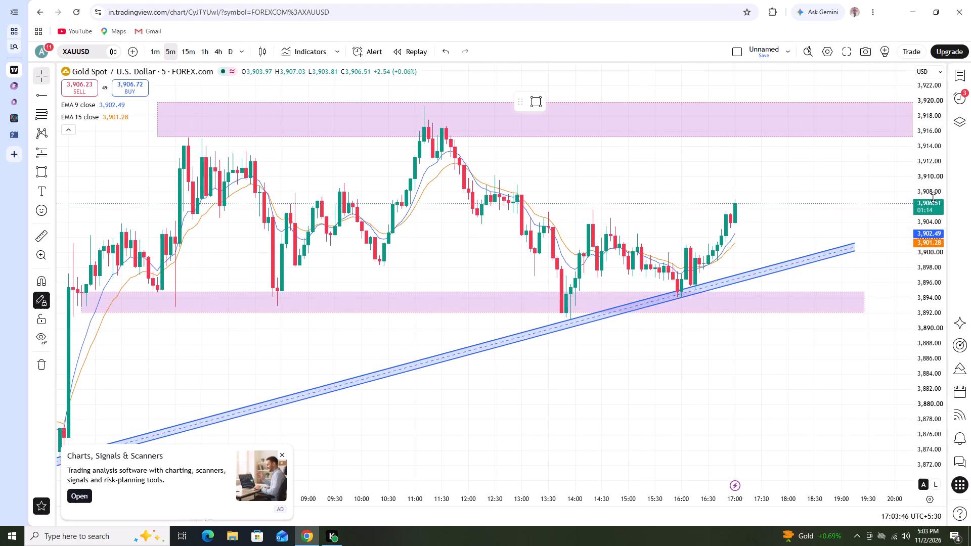
{"action": "scroll", "coordinate": [941, 187], "scroll_direction": "up", "scroll_amount": 2}
{"action": "left_click_drag", "start_coordinate": [797, 162], "coordinate": [797, 290]}
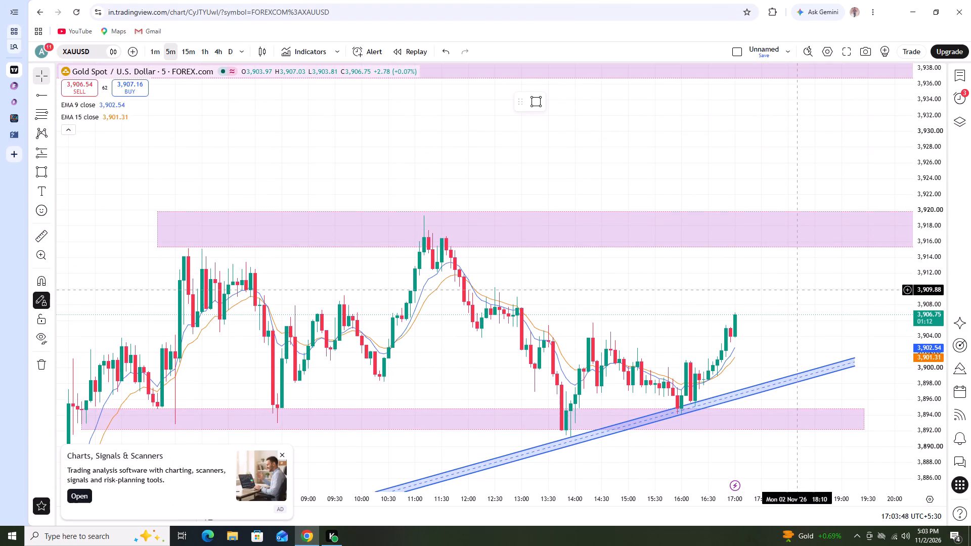
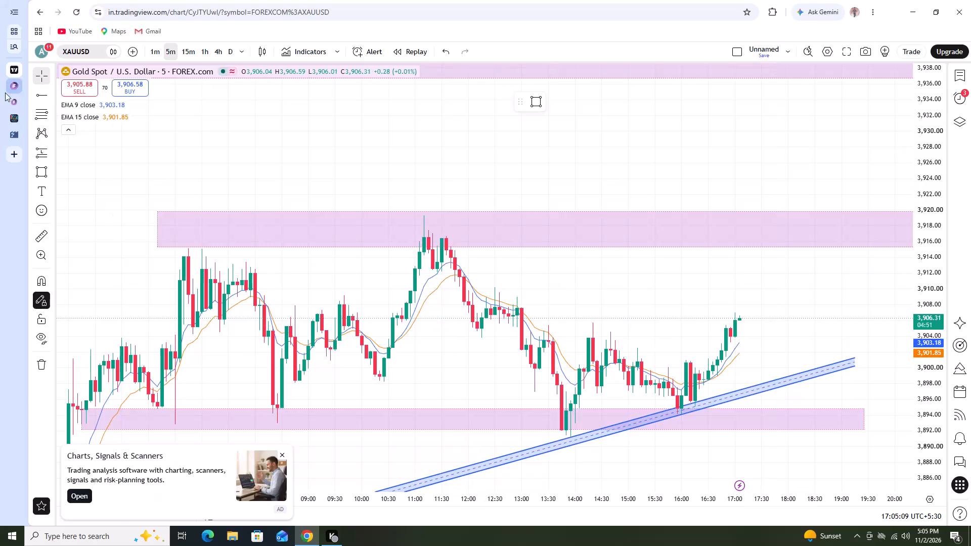
Switch to Tradfye and examine the XAUT/USDT heatmap's trade bubbles and resting orders around the current price.
{"action": "left_click", "coordinate": [26, 114]}
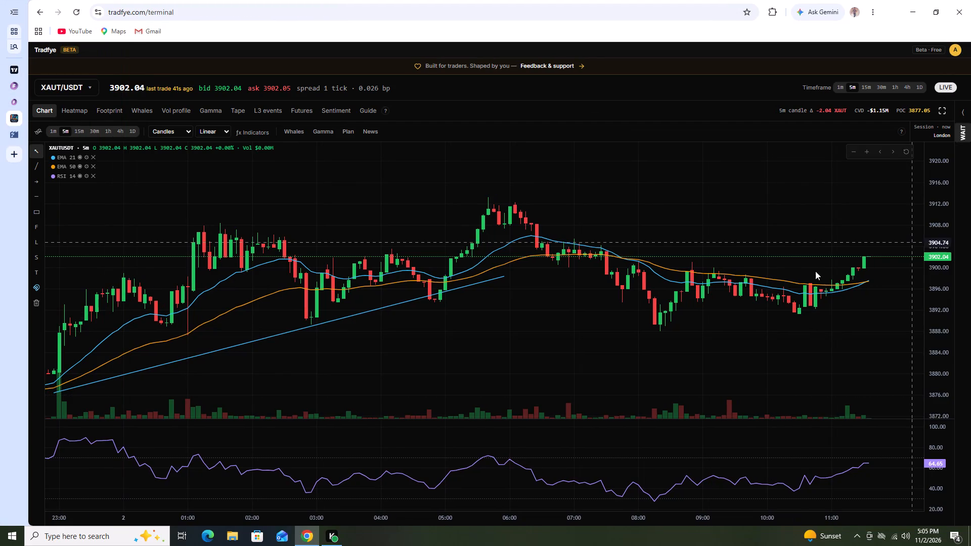
{"action": "scroll", "coordinate": [802, 294], "scroll_direction": "down", "scroll_amount": 5}
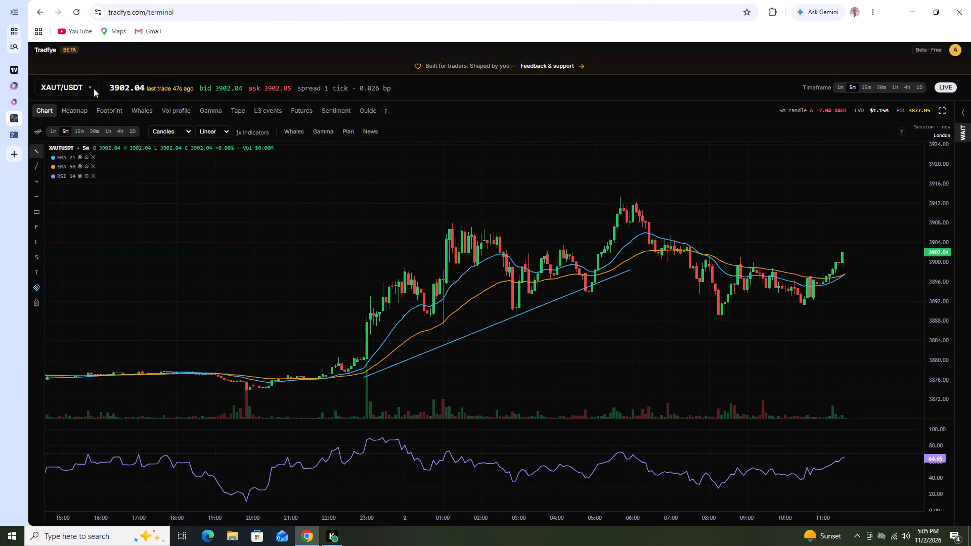
{"action": "left_click", "coordinate": [84, 110]}
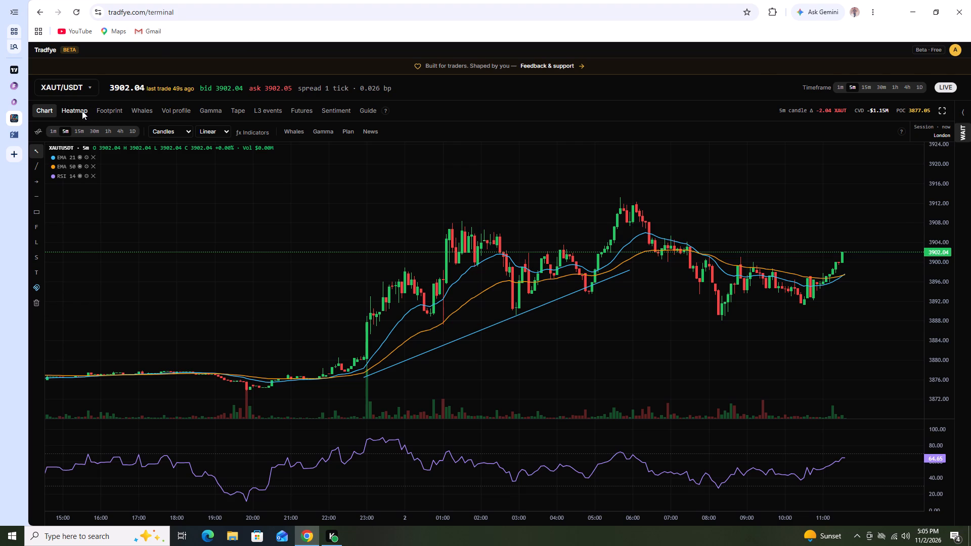
{"action": "scroll", "coordinate": [783, 207], "scroll_direction": "down", "scroll_amount": 1}
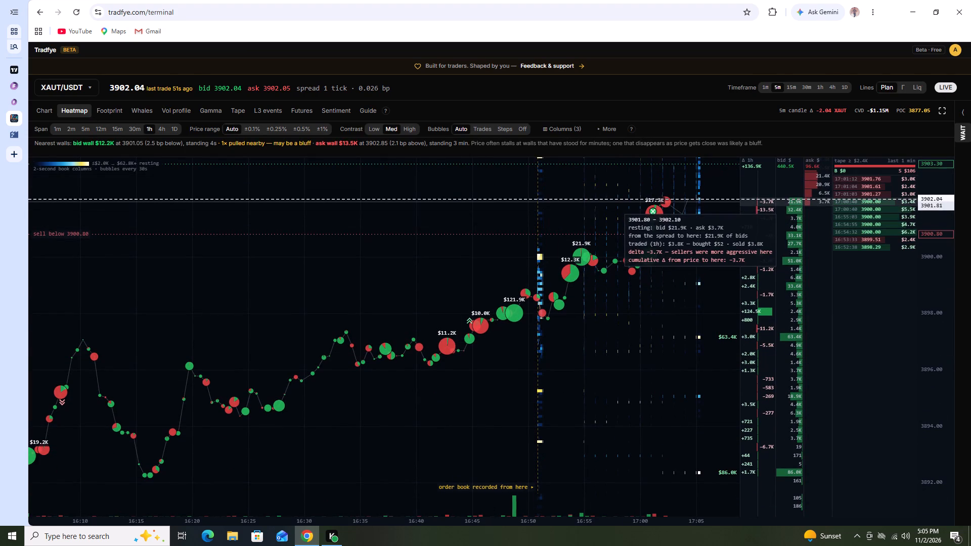
{"action": "scroll", "coordinate": [783, 207], "scroll_direction": "down", "scroll_amount": 3}
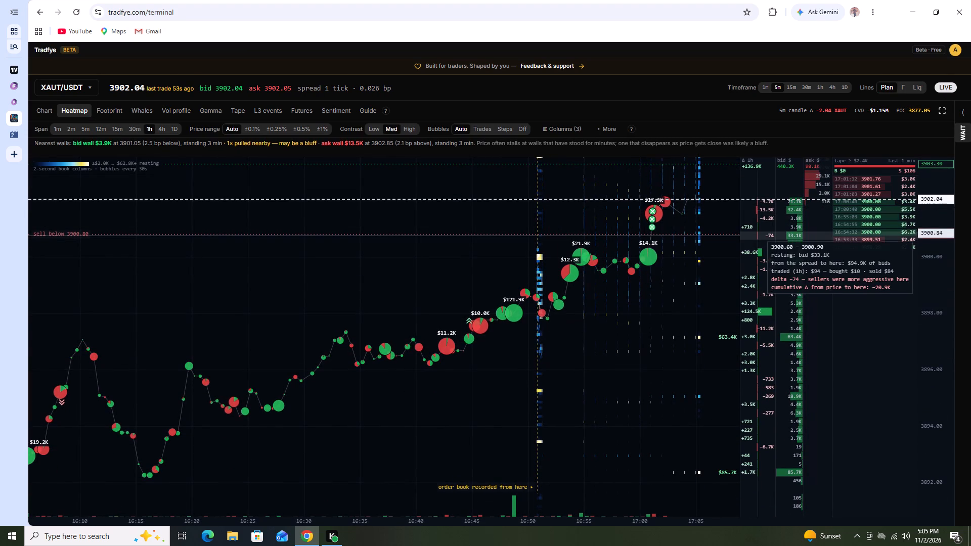
{"action": "scroll", "coordinate": [759, 235], "scroll_direction": "down", "scroll_amount": 1}
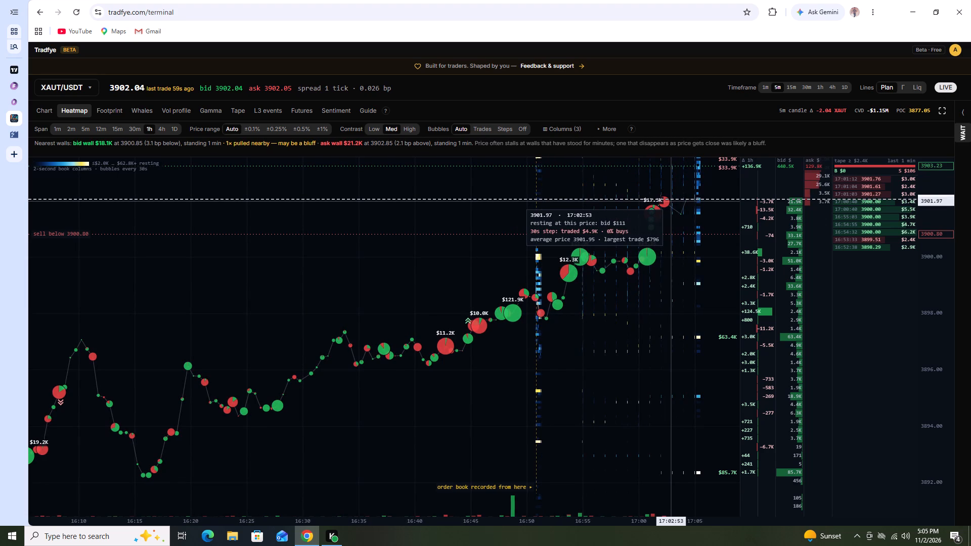
{"action": "left_click_drag", "start_coordinate": [501, 244], "coordinate": [493, 268]}
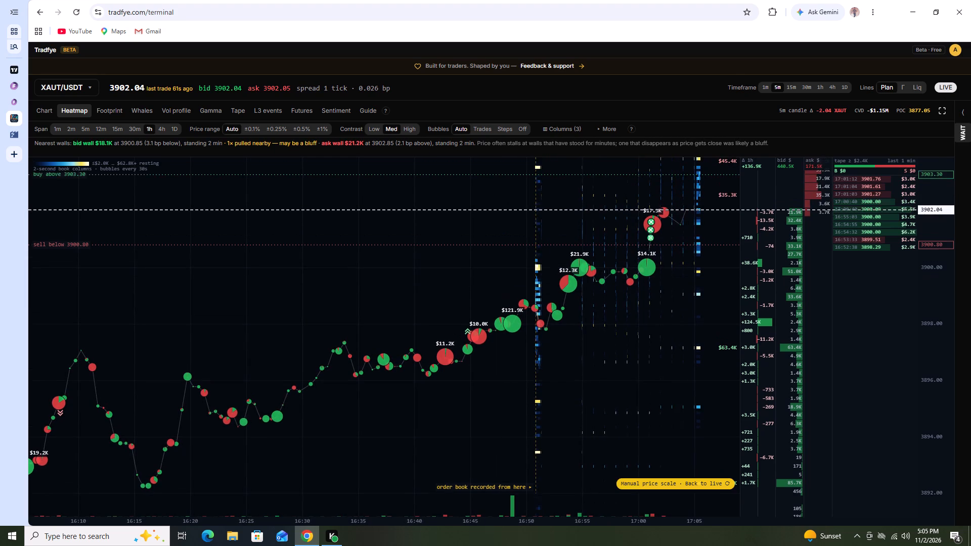
{"action": "left_click_drag", "start_coordinate": [493, 268], "coordinate": [462, 323]}
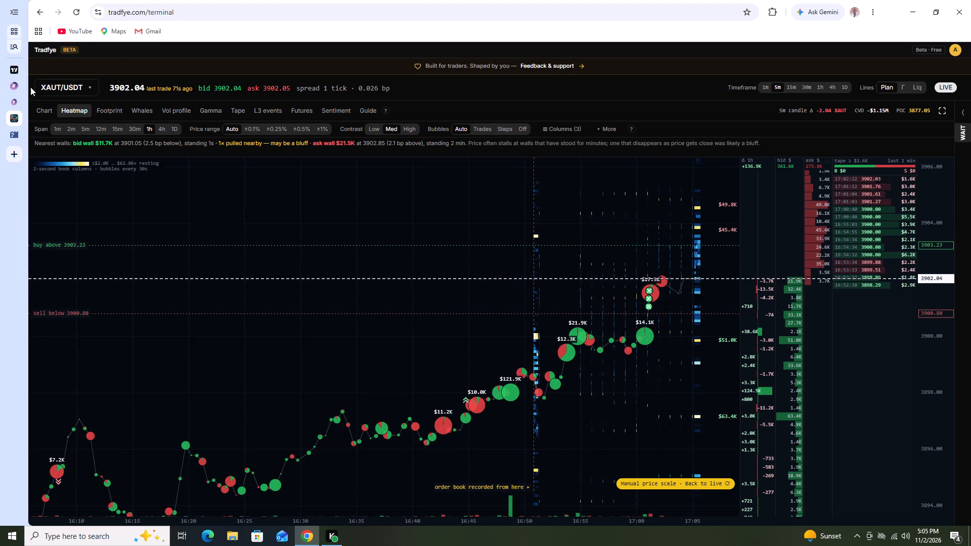
Compare gold's five-minute candles on TradingView with the most recent trade bubbles on Tradfye's XAUT/USDT heatmap.
{"action": "left_click", "coordinate": [41, 70]}
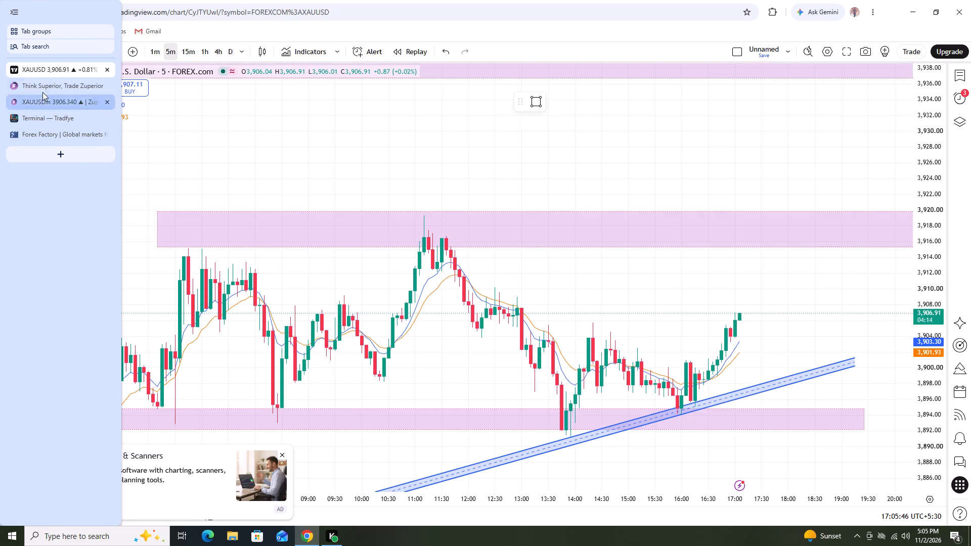
{"action": "left_click", "coordinate": [37, 116]}
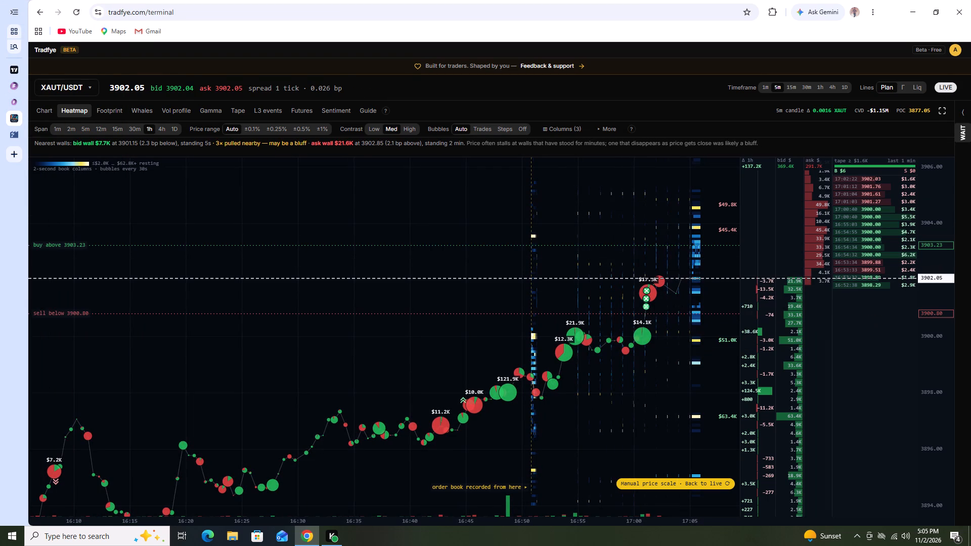
{"action": "scroll", "coordinate": [689, 292], "scroll_direction": "up", "scroll_amount": 3}
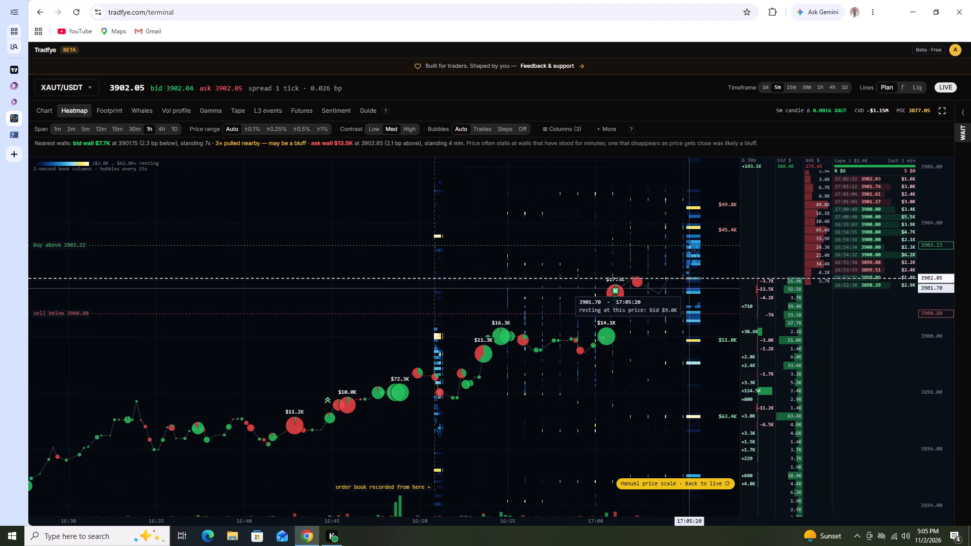
{"action": "scroll", "coordinate": [597, 308], "scroll_direction": "down", "scroll_amount": 1}
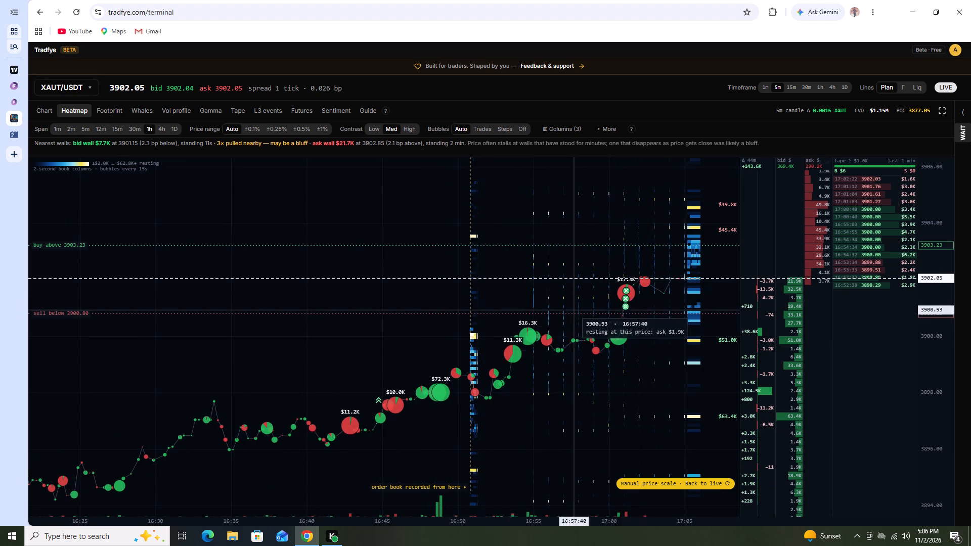
{"action": "scroll", "coordinate": [569, 309], "scroll_direction": "down", "scroll_amount": 4}
Examine the heatmap's resting ask walls above the current price, up to about 3,940.
{"action": "left_click_drag", "start_coordinate": [551, 305], "coordinate": [519, 328]}
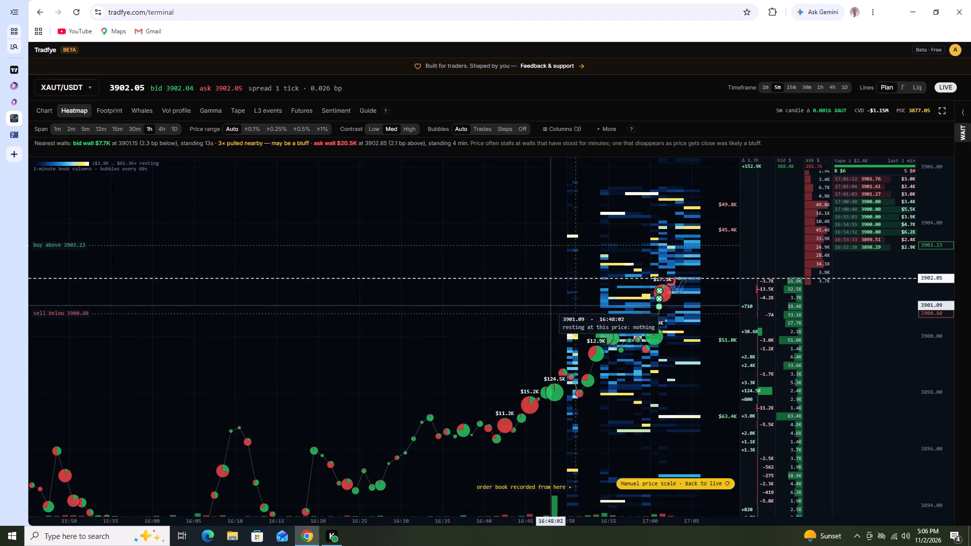
{"action": "left_click_drag", "start_coordinate": [519, 328], "coordinate": [432, 427]}
{"action": "left_click_drag", "start_coordinate": [580, 327], "coordinate": [576, 337]}
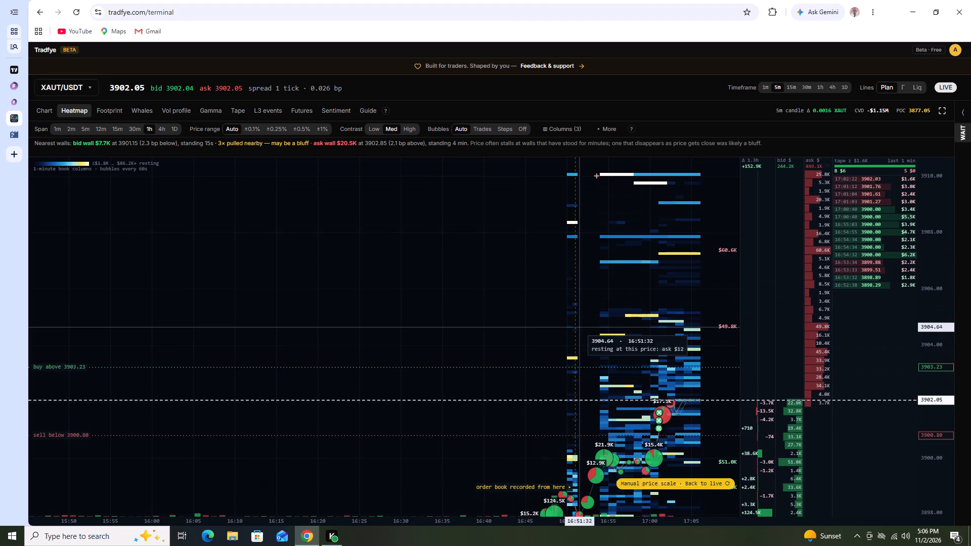
{"action": "left_click_drag", "start_coordinate": [576, 337], "coordinate": [552, 442]}
{"action": "left_click_drag", "start_coordinate": [614, 336], "coordinate": [613, 338]}
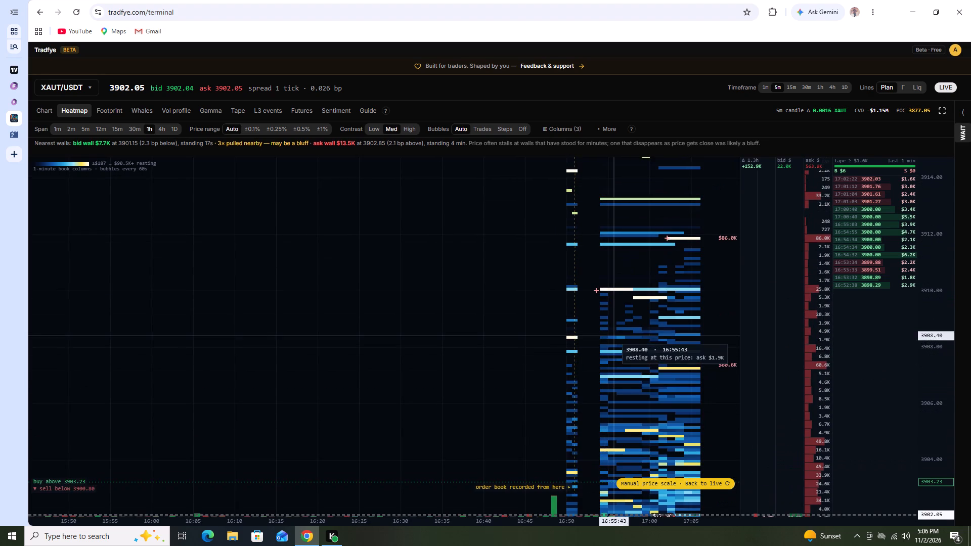
{"action": "left_click_drag", "start_coordinate": [613, 338], "coordinate": [585, 486]}
{"action": "left_click_drag", "start_coordinate": [625, 315], "coordinate": [595, 448]}
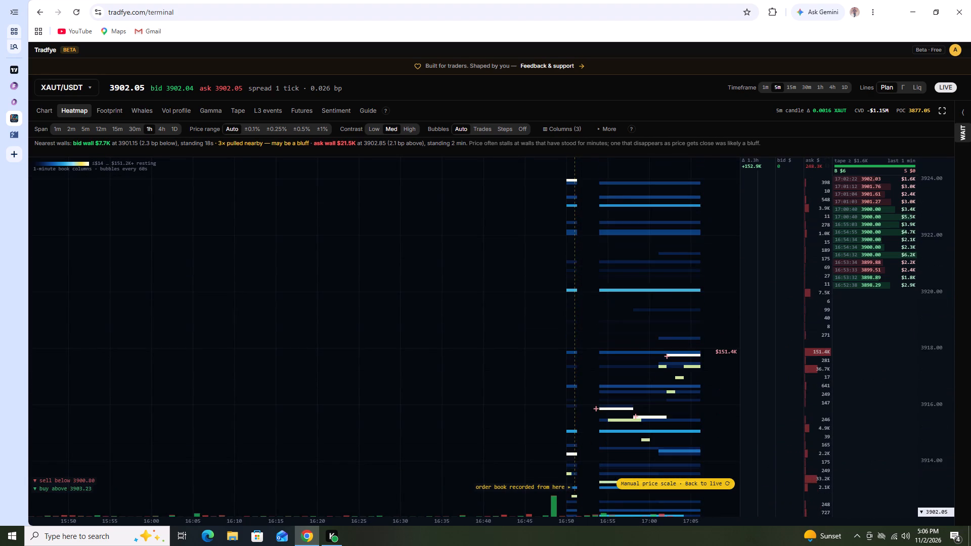
{"action": "left_click_drag", "start_coordinate": [590, 275], "coordinate": [586, 413]}
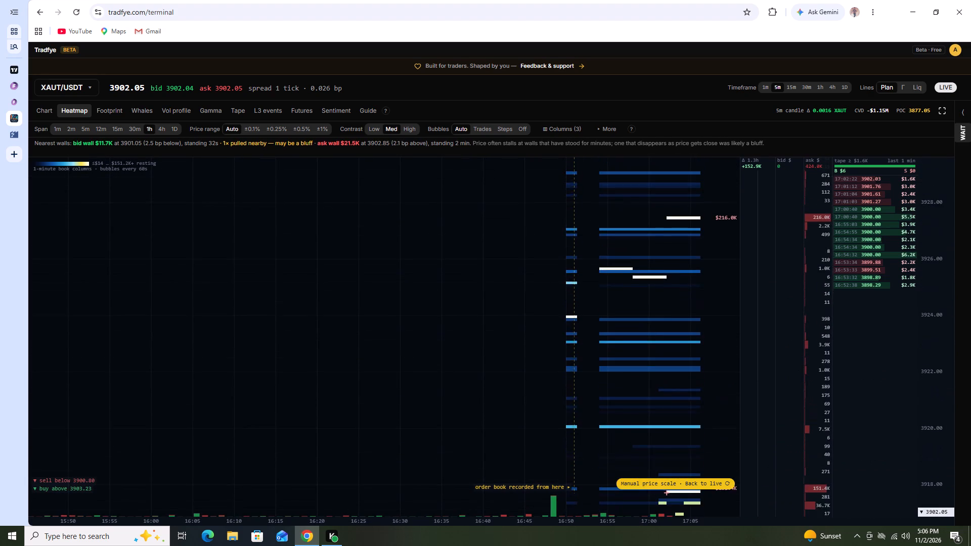
{"action": "left_click_drag", "start_coordinate": [586, 413], "coordinate": [562, 467]}
{"action": "left_click_drag", "start_coordinate": [655, 355], "coordinate": [590, 461]}
{"action": "left_click_drag", "start_coordinate": [652, 340], "coordinate": [642, 404]}
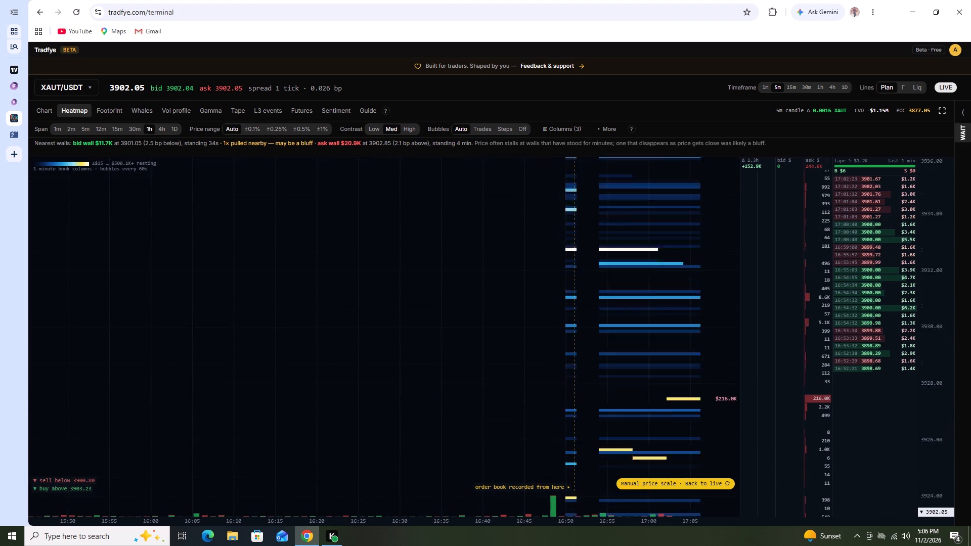
{"action": "left_click_drag", "start_coordinate": [642, 404], "coordinate": [612, 513]}
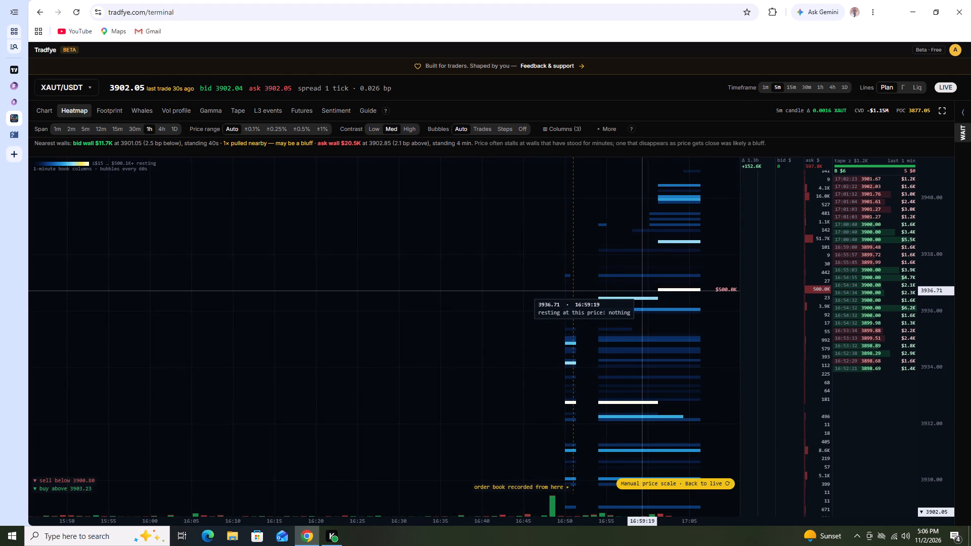
{"action": "left_click_drag", "start_coordinate": [629, 390], "coordinate": [701, 107]}
{"action": "left_click_drag", "start_coordinate": [625, 340], "coordinate": [585, 213]}
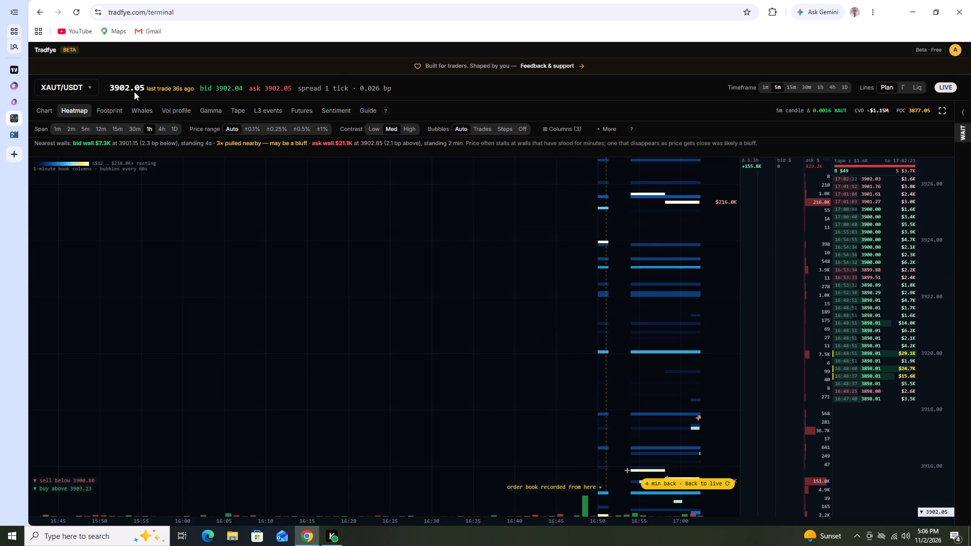
Open Tradfye's Whales view for XAUT/USDT and examine the latest five-minute buy and sell bubbles.
{"action": "left_click", "coordinate": [155, 111]}
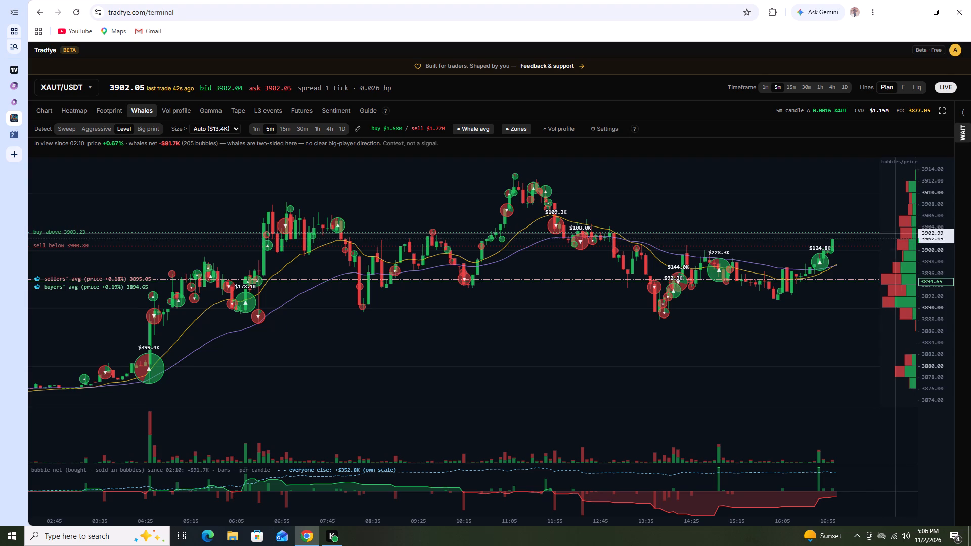
{"action": "scroll", "coordinate": [907, 226], "scroll_direction": "up", "scroll_amount": 3}
{"action": "scroll", "coordinate": [804, 260], "scroll_direction": "down", "scroll_amount": 3}
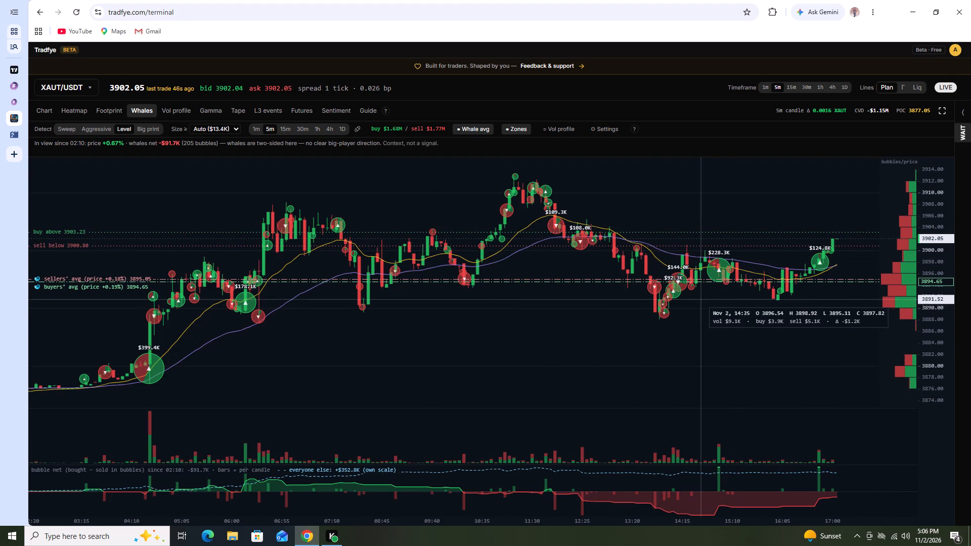
Switch to TradingView and examine gold's five-minute candles against the rising channel and the shaded zones.
{"action": "left_click", "coordinate": [35, 71]}
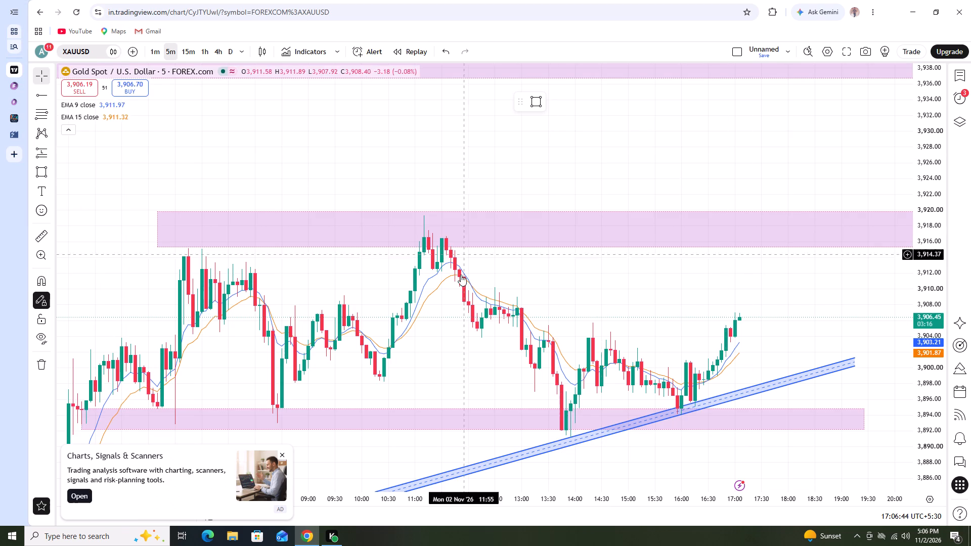
{"action": "scroll", "coordinate": [582, 311], "scroll_direction": "down", "scroll_amount": 2}
{"action": "scroll", "coordinate": [583, 311], "scroll_direction": "up", "scroll_amount": 1}
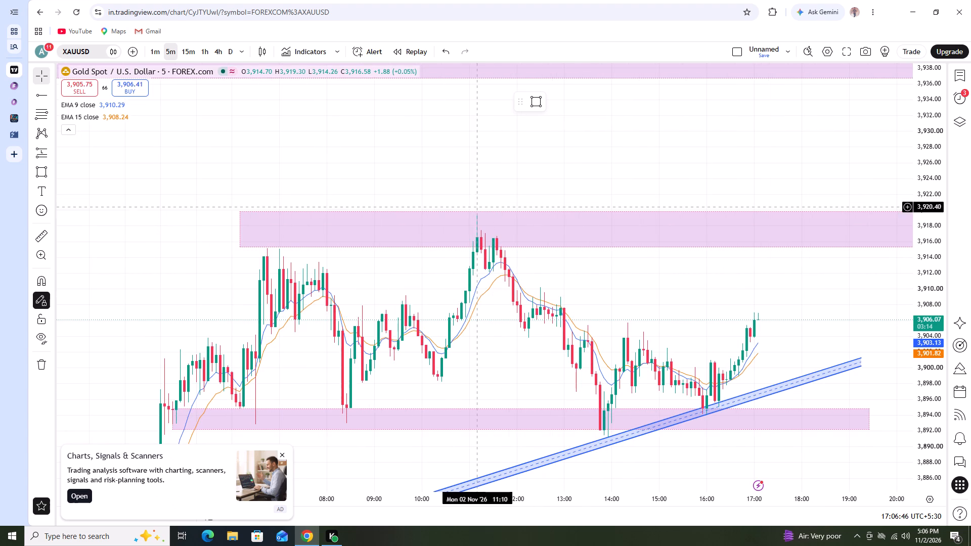
{"action": "scroll", "coordinate": [471, 222], "scroll_direction": "up", "scroll_amount": 1}
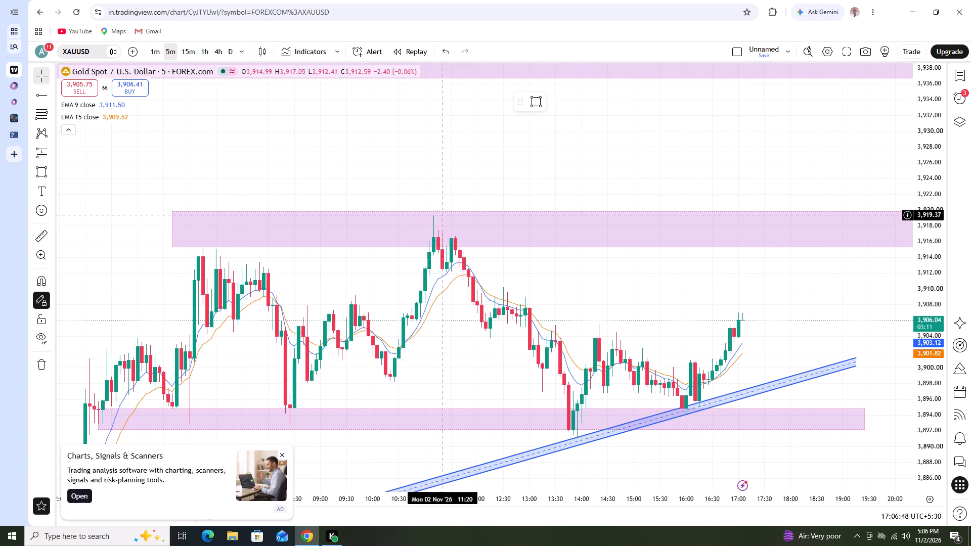
{"action": "scroll", "coordinate": [730, 343], "scroll_direction": "down", "scroll_amount": 1}
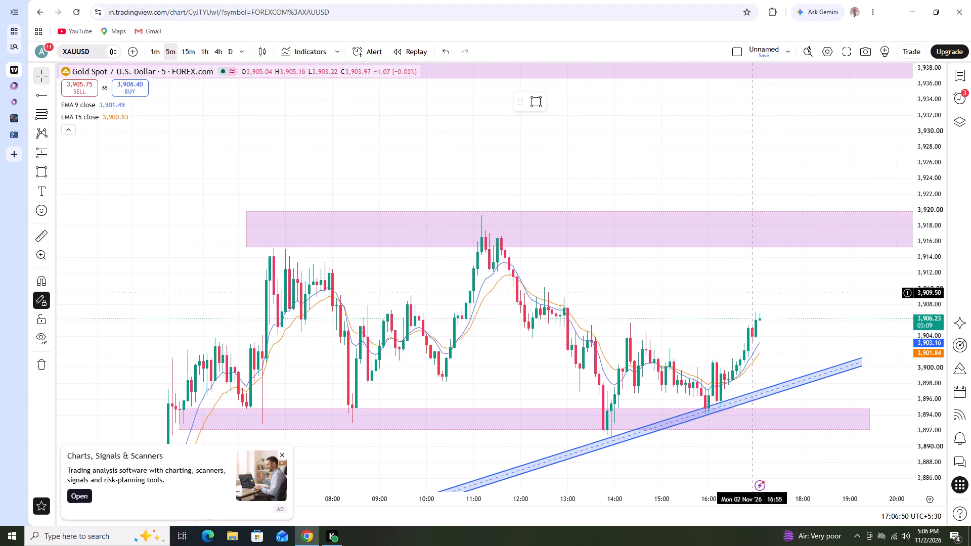
{"action": "scroll", "coordinate": [698, 277], "scroll_direction": "down", "scroll_amount": 3}
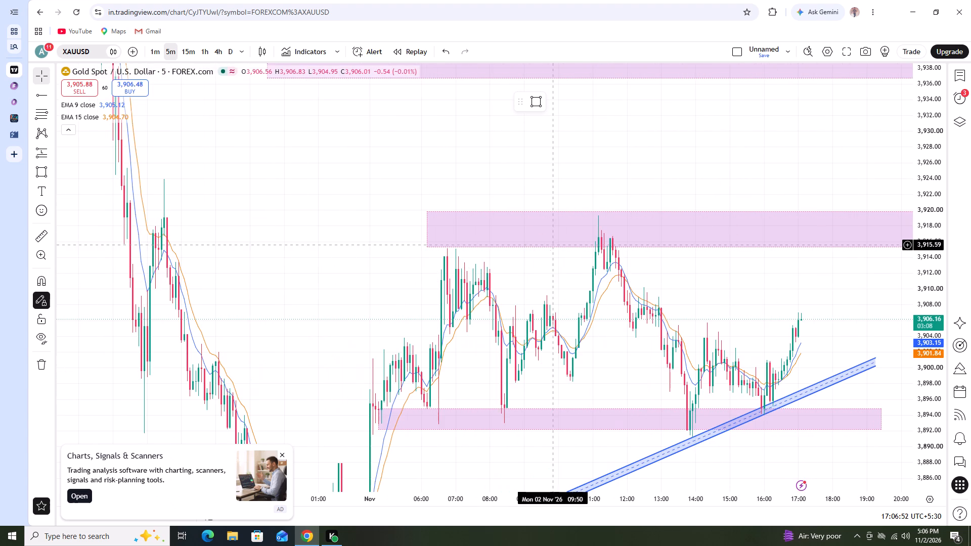